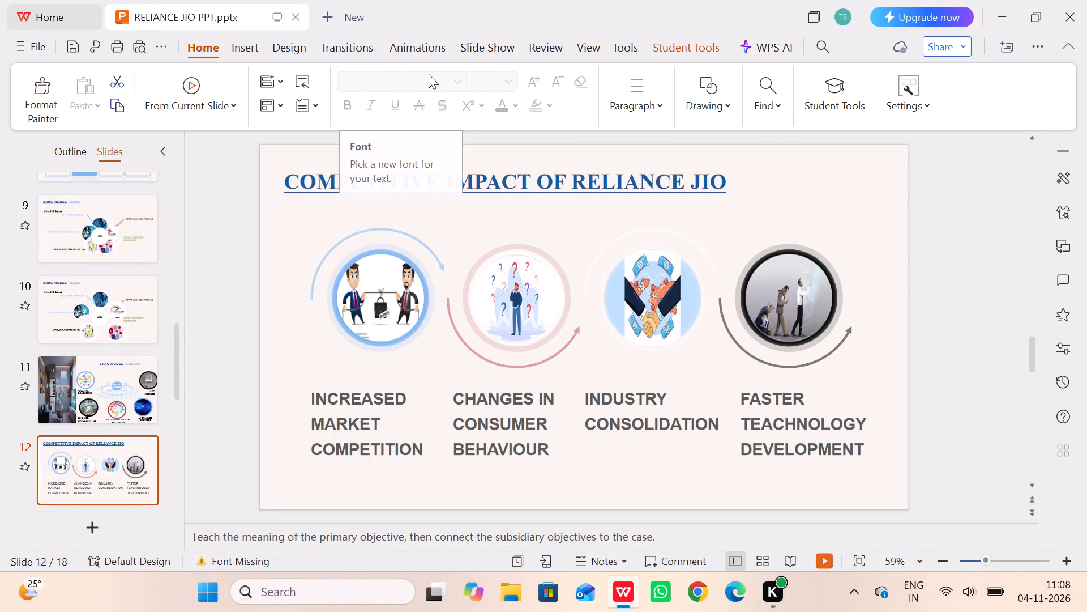
Open slide 11, the "ERRC MODEL - CREATE" slide, for viewing in the presentation.
click(84, 383)
double_click(84, 383)
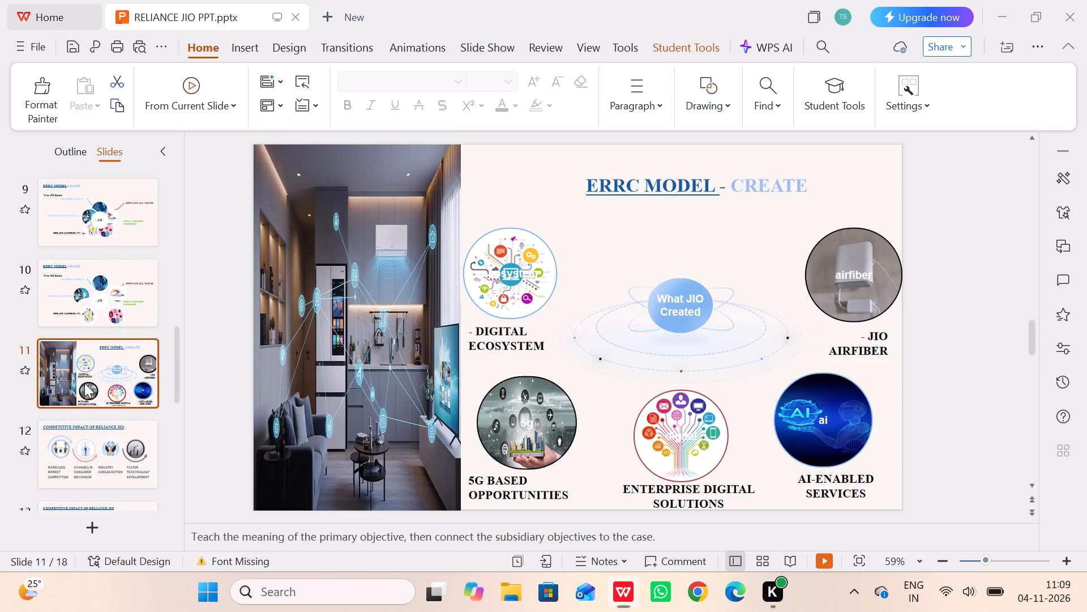
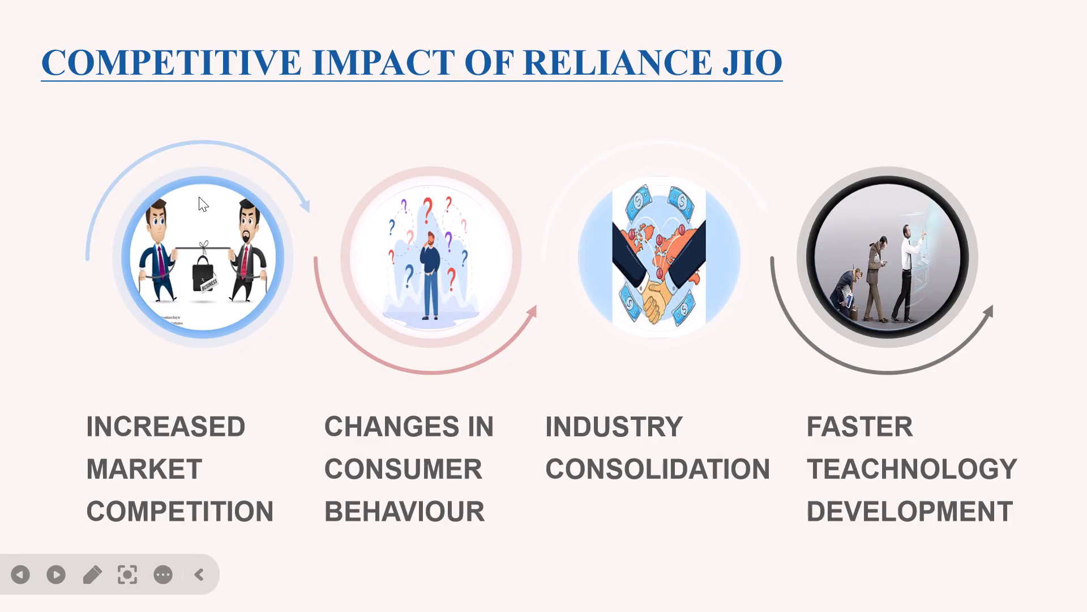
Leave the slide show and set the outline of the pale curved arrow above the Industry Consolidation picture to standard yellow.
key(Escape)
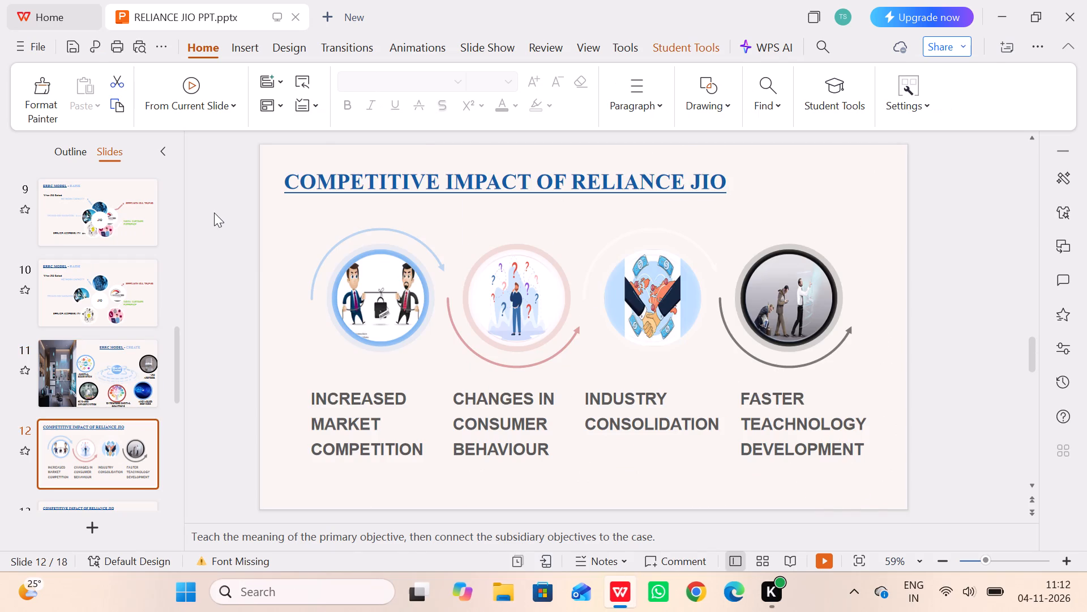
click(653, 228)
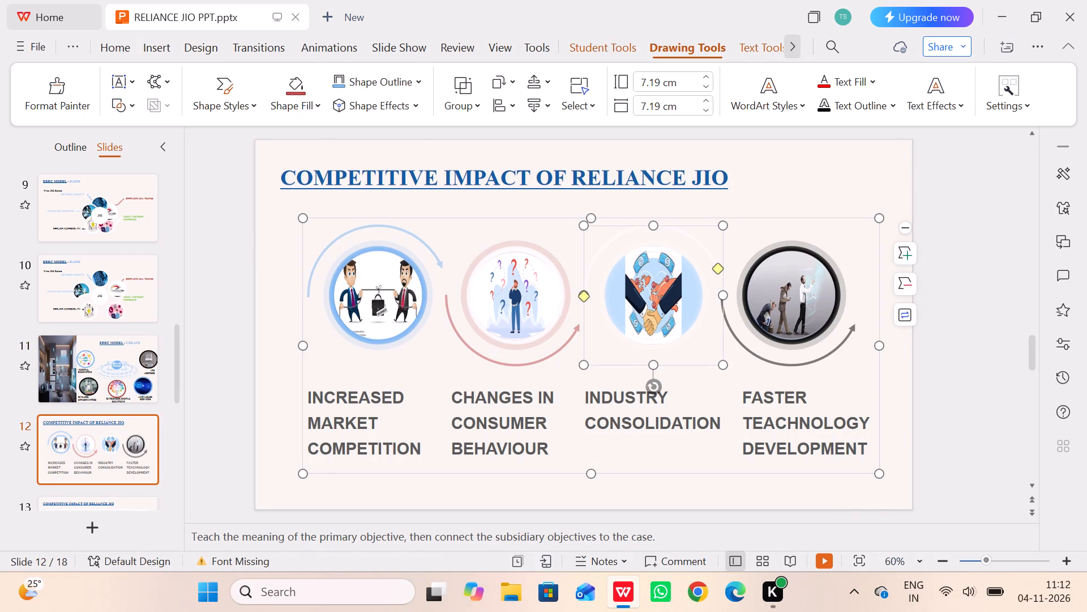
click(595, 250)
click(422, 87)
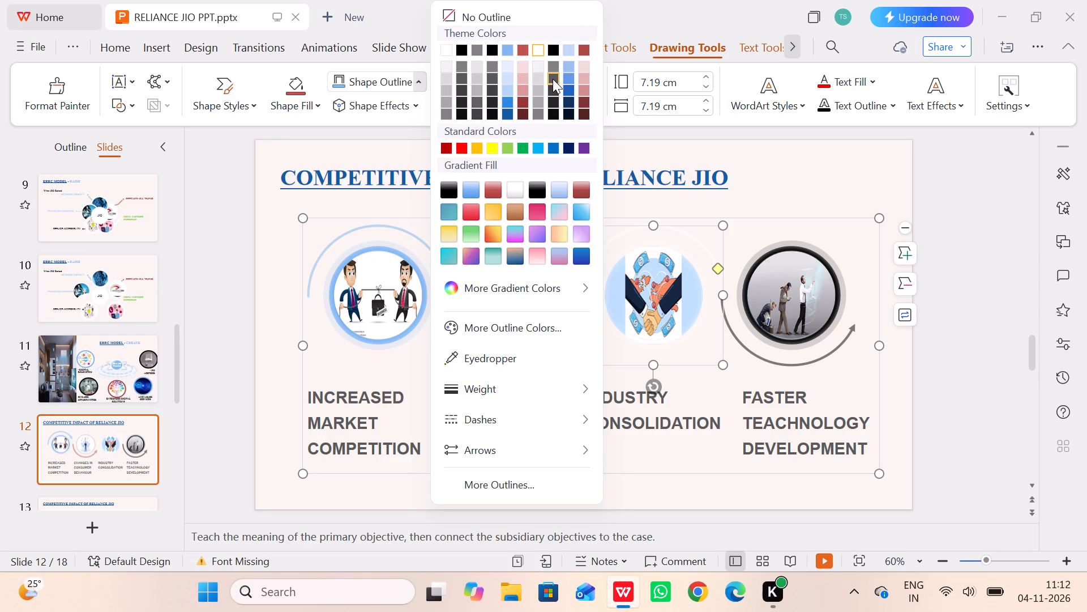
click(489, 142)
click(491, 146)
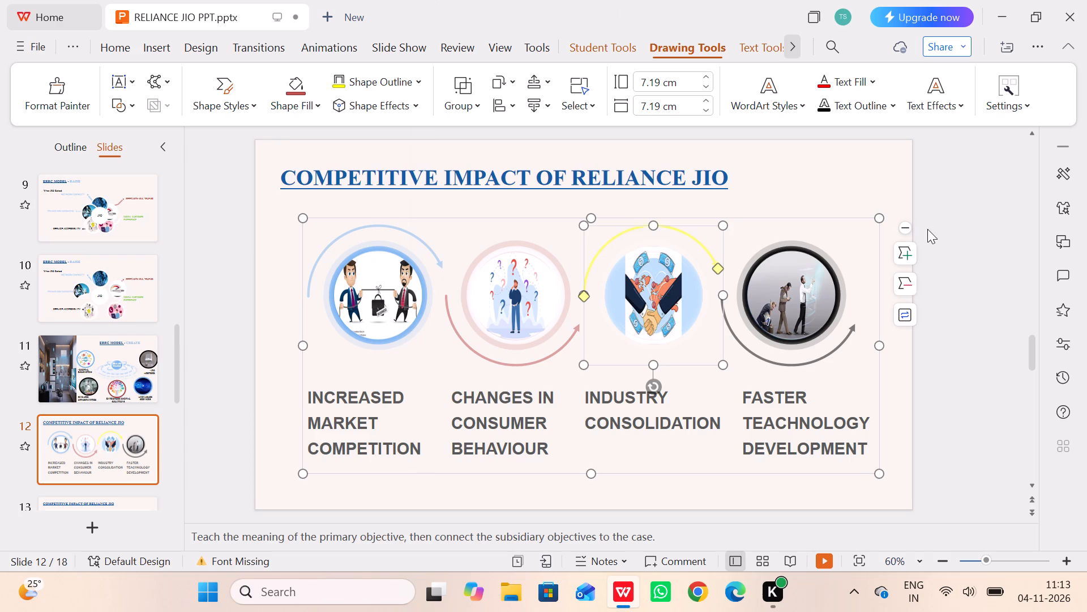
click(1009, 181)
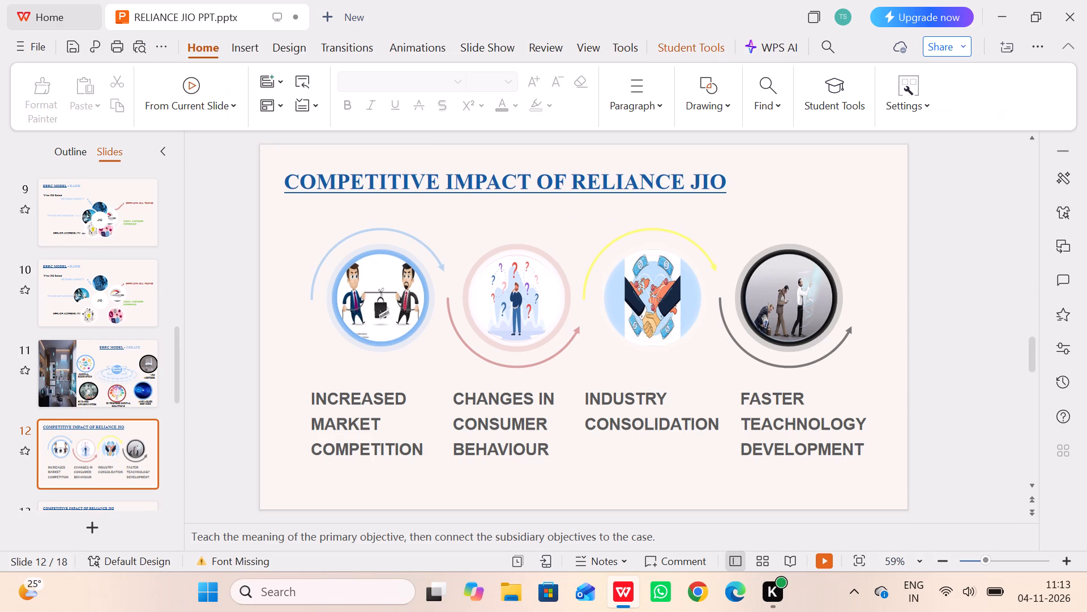
Change the outline of the curved arrow above the Industry Consolidation picture to the standard light green.
click(674, 223)
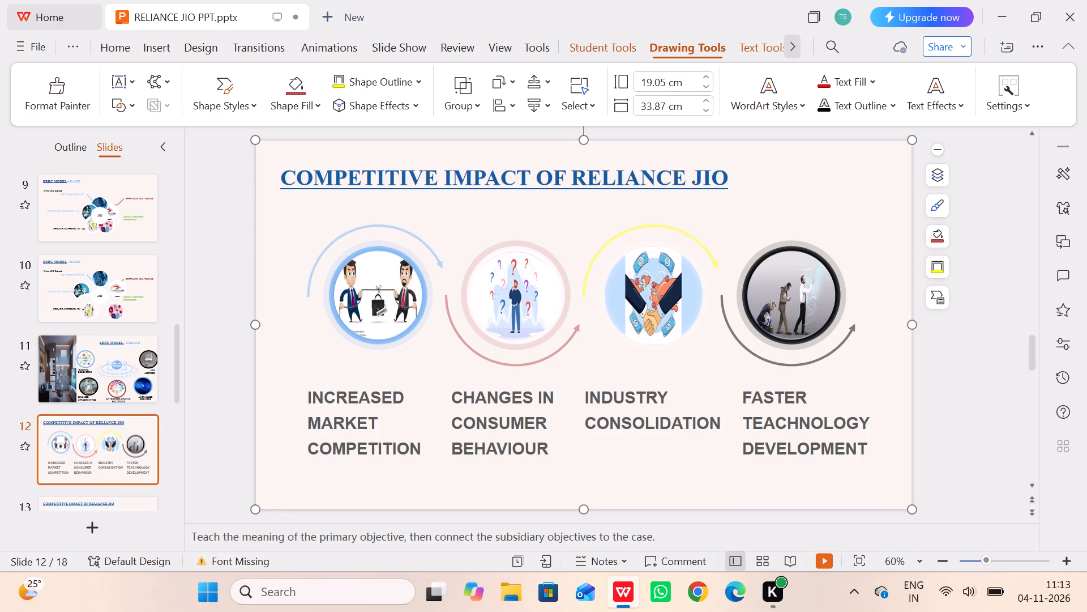
click(664, 226)
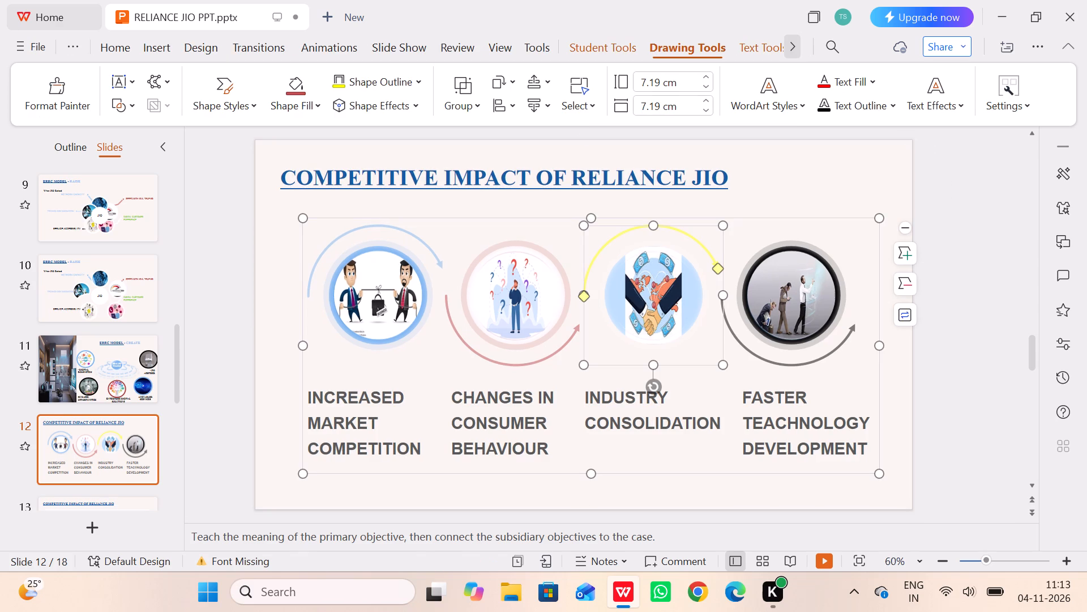
click(406, 81)
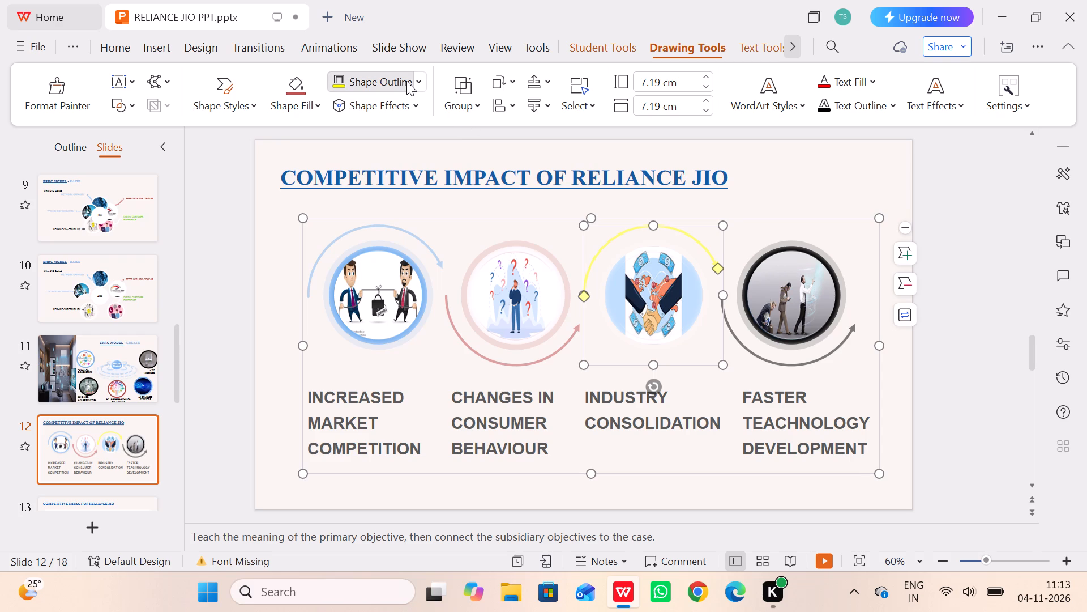
click(418, 84)
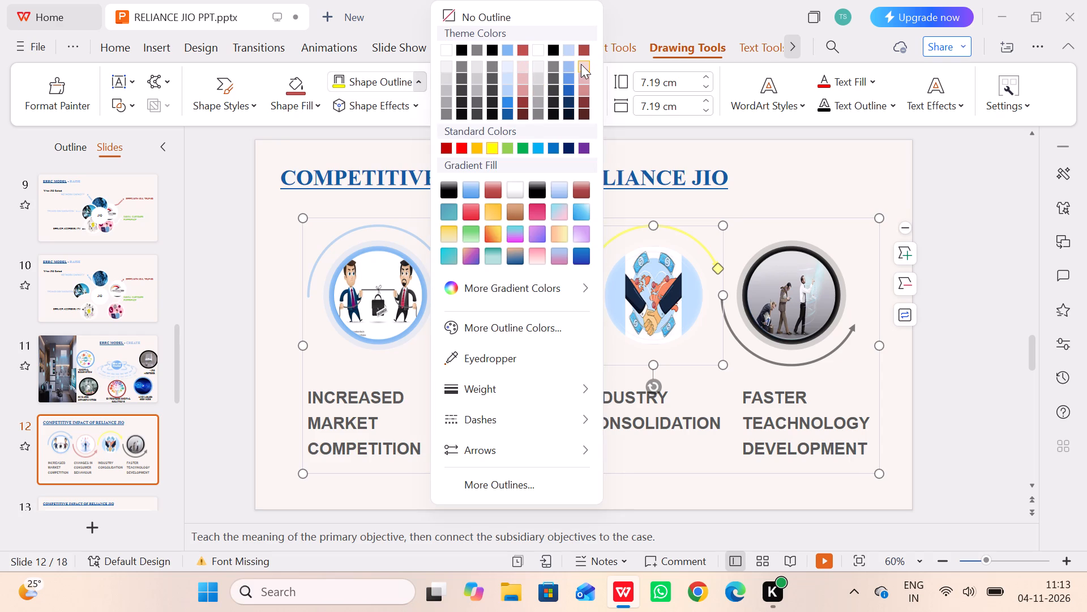
click(508, 145)
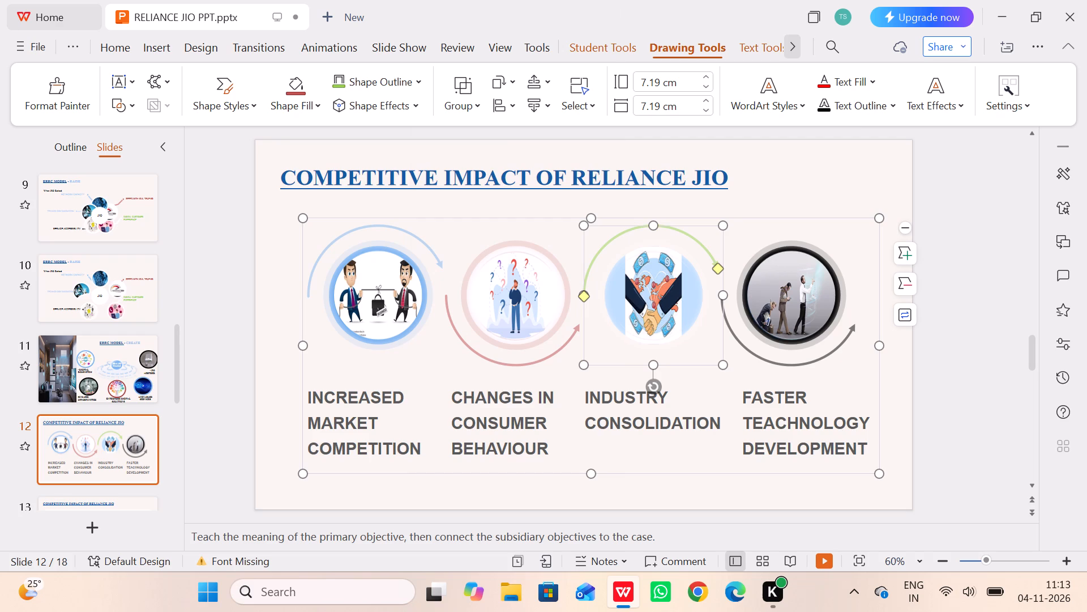
click(959, 167)
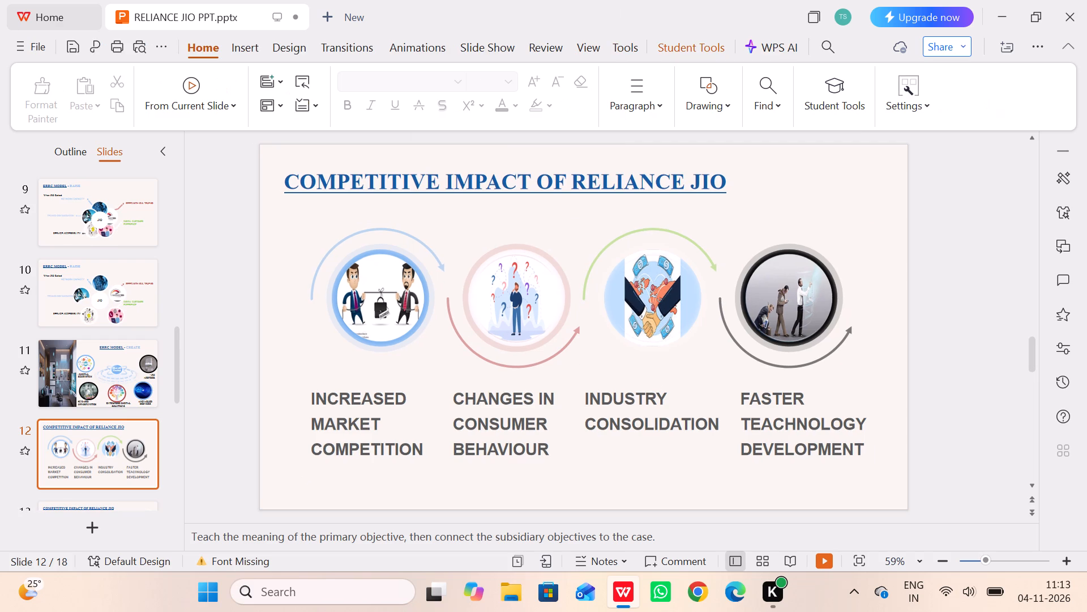
Save the presentation.
click(75, 48)
Play the slide show from slide 12, "COMPETITIVE IMPACT OF RELIANCE JIO".
double_click(77, 449)
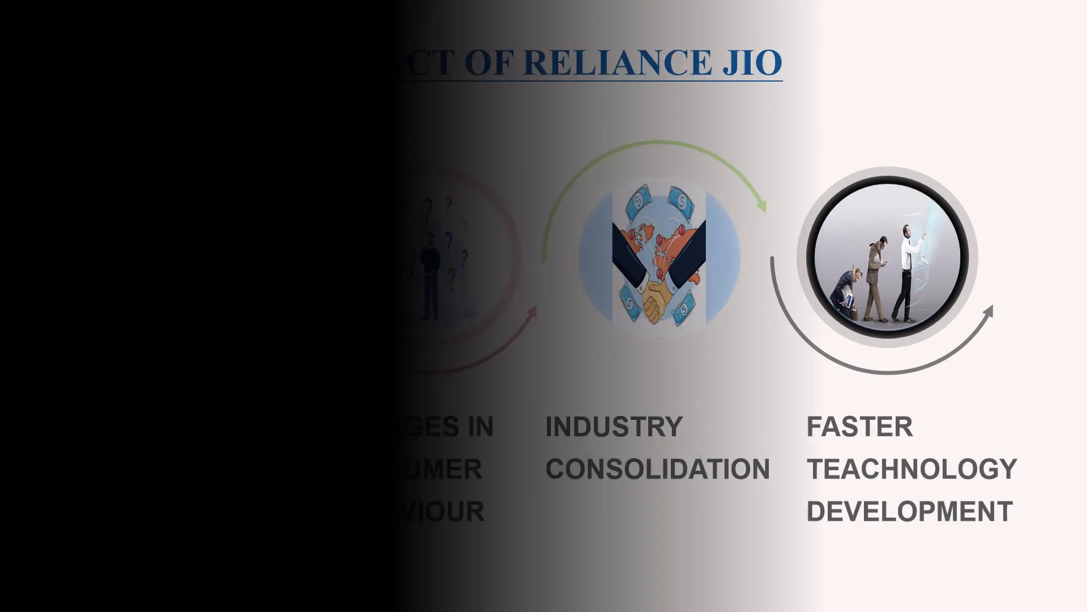
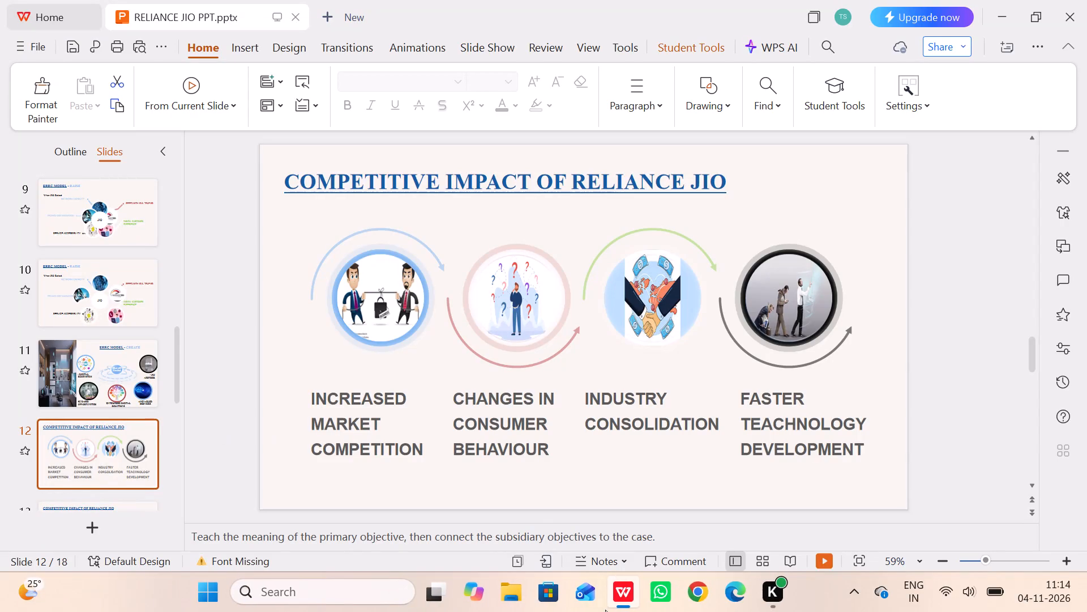
Correct the misspelled "TEACHNOLOGY" to "TECHNOLOGY" in the fourth caption on slide 12.
click(797, 424)
click(776, 426)
key(BackSpace)
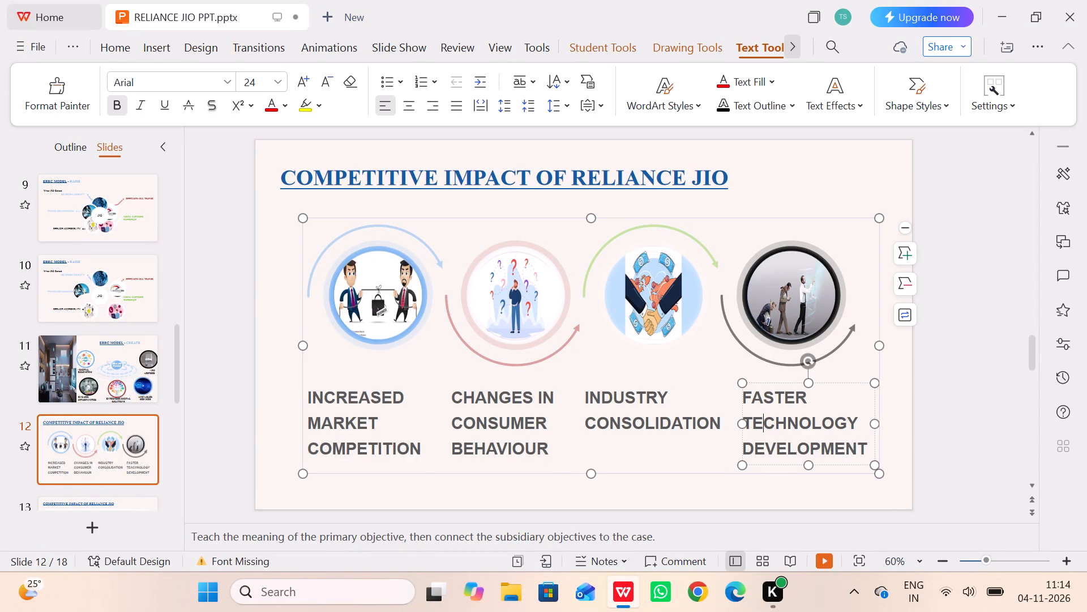
Save the presentation and leave the caption's text editing.
click(73, 49)
click(76, 68)
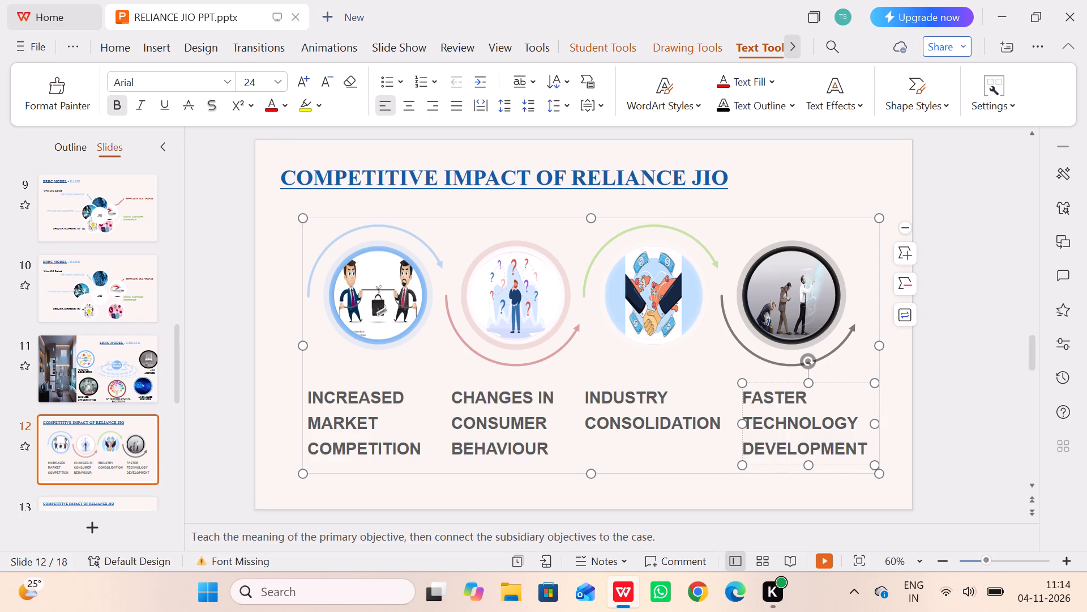
click(216, 216)
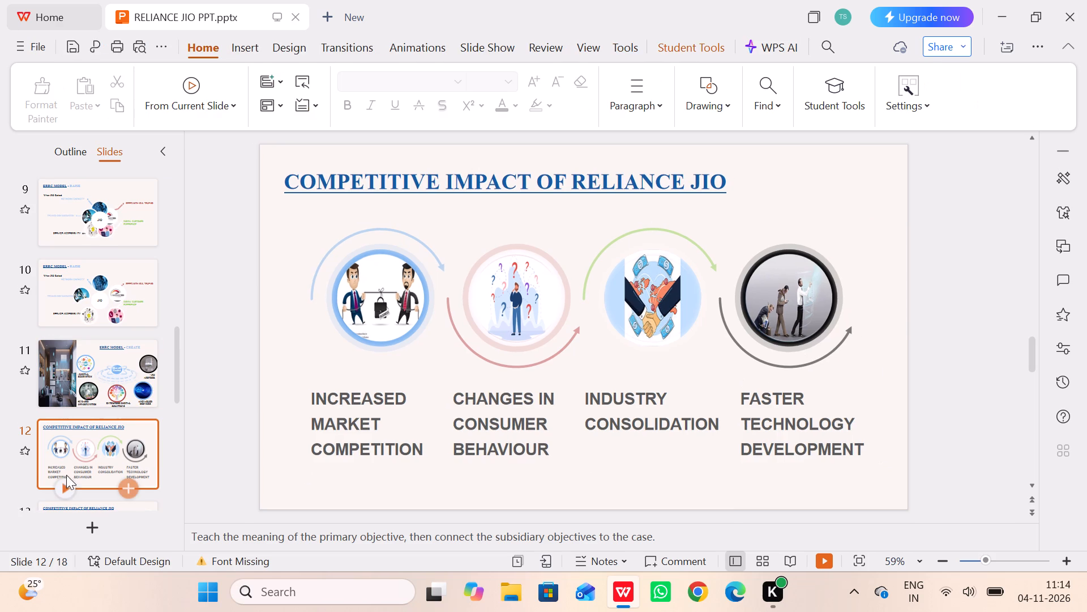
Play the slide show from slide 12, advance to the bar chart slide and exit the show.
double_click(102, 432)
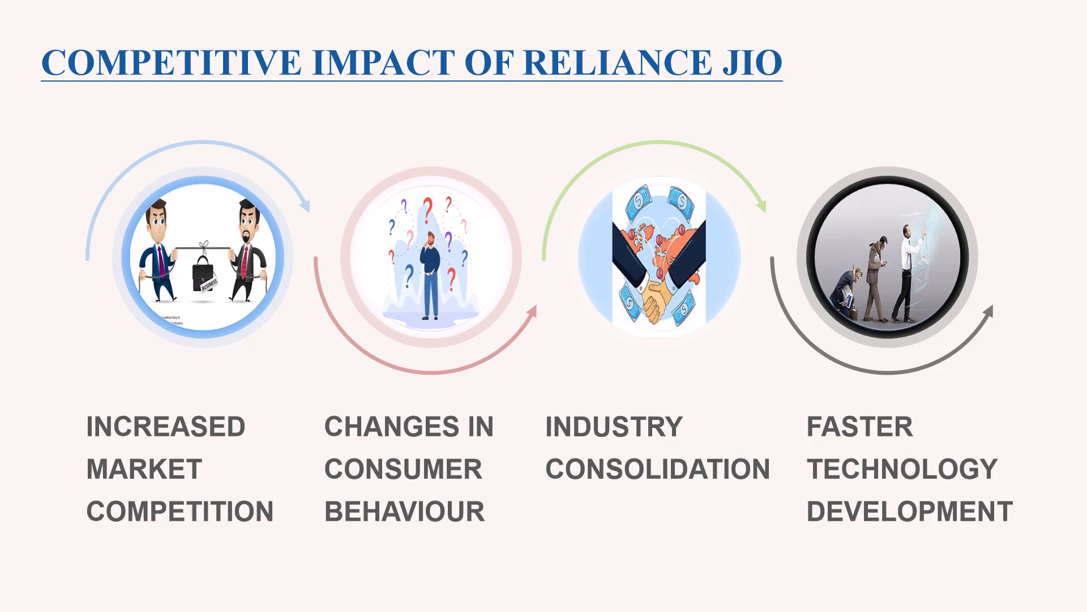
key(Right)
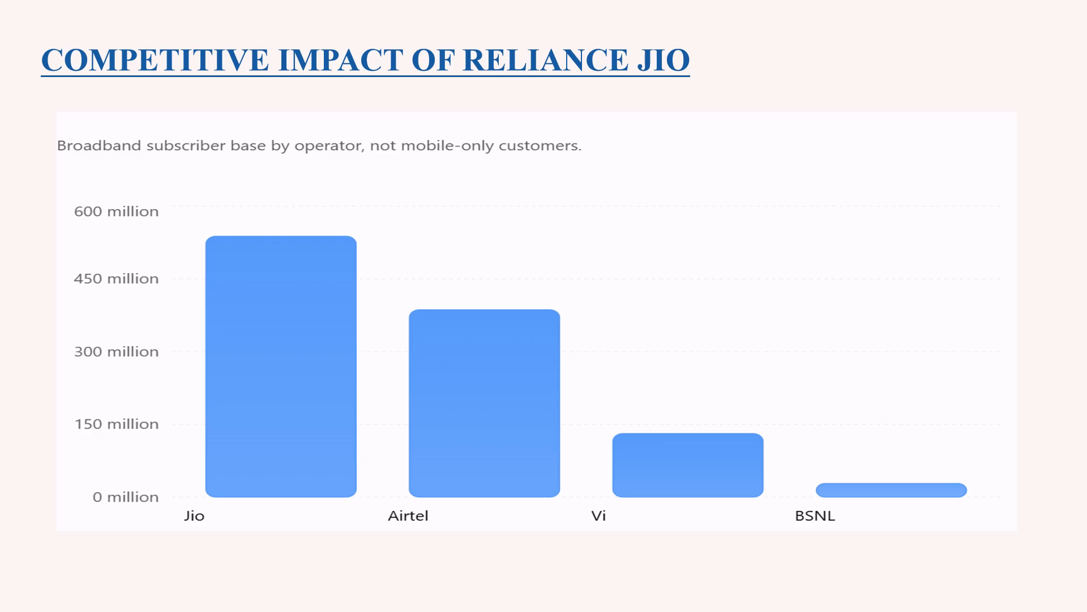
key(Escape)
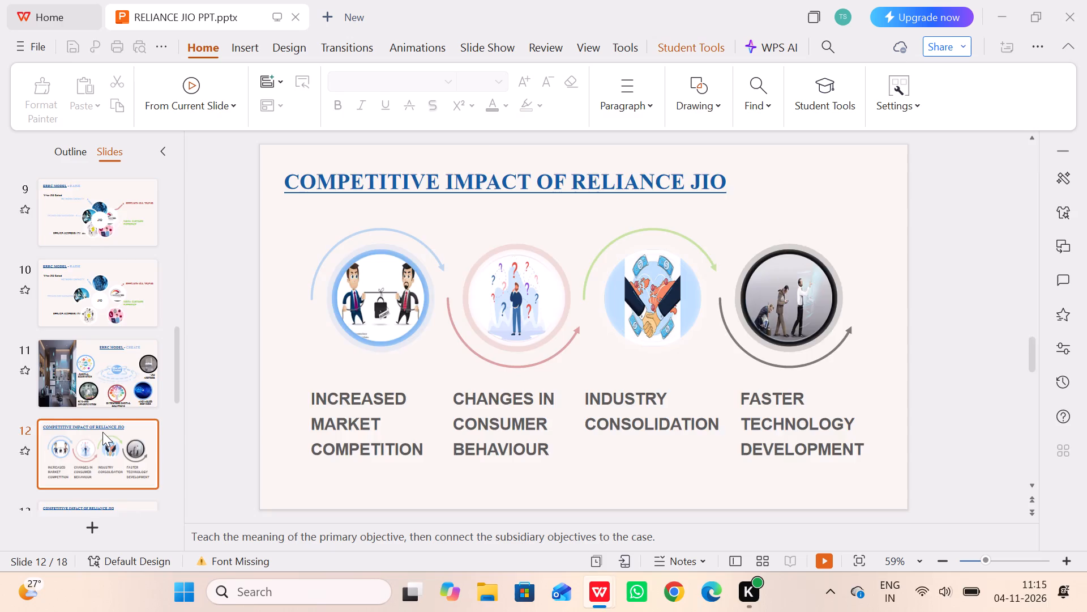
Look through slides 12 to 15, examining the subscriber bar chart, the Mobile Experience Awards table and the expansion challenges.
scroll(80, 377, down, 1)
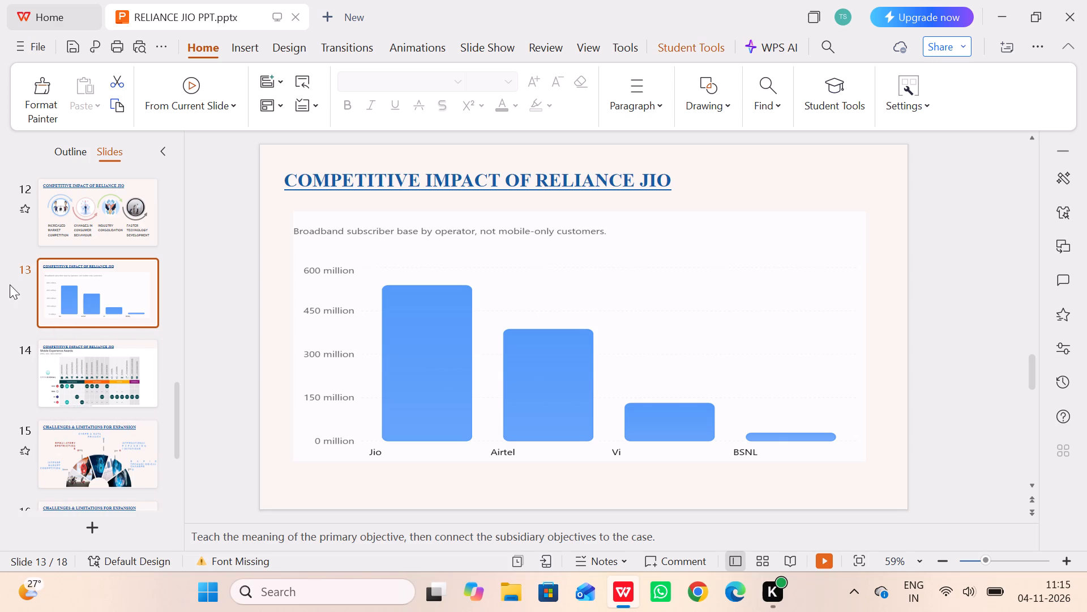
click(76, 458)
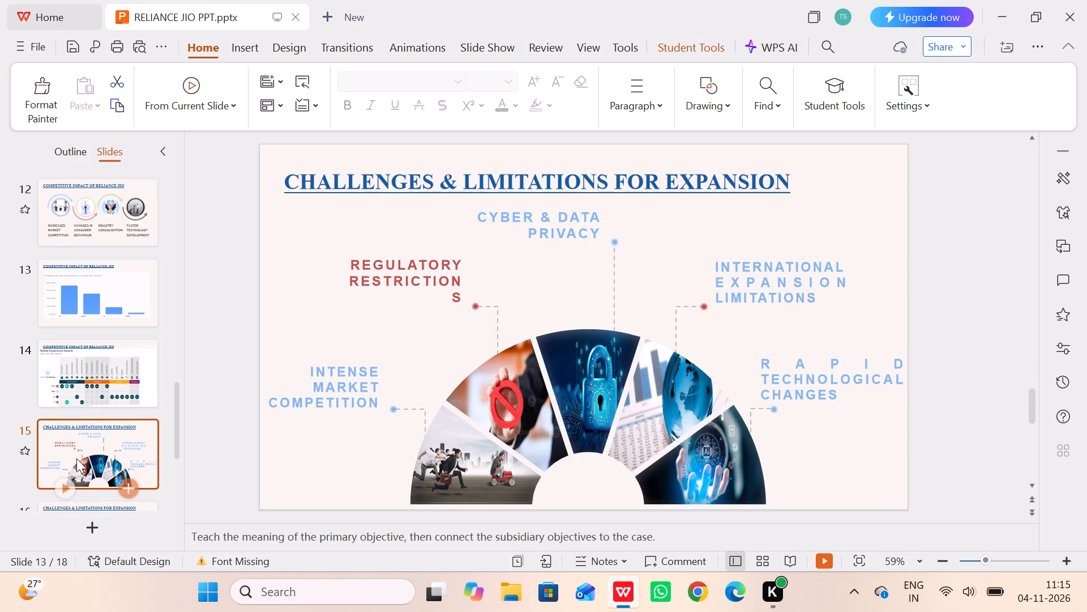
click(92, 301)
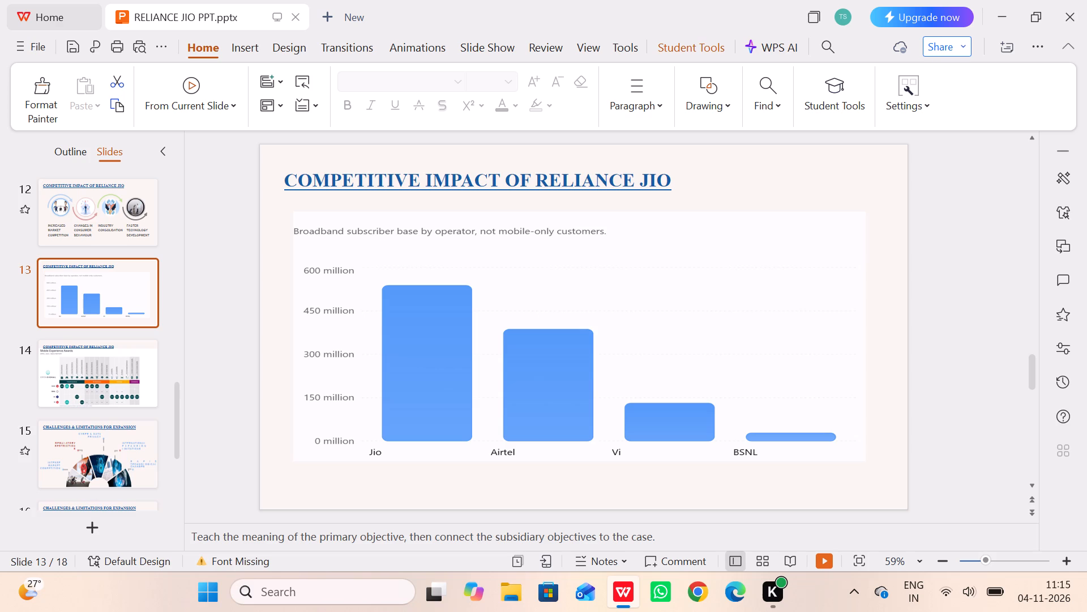
click(106, 198)
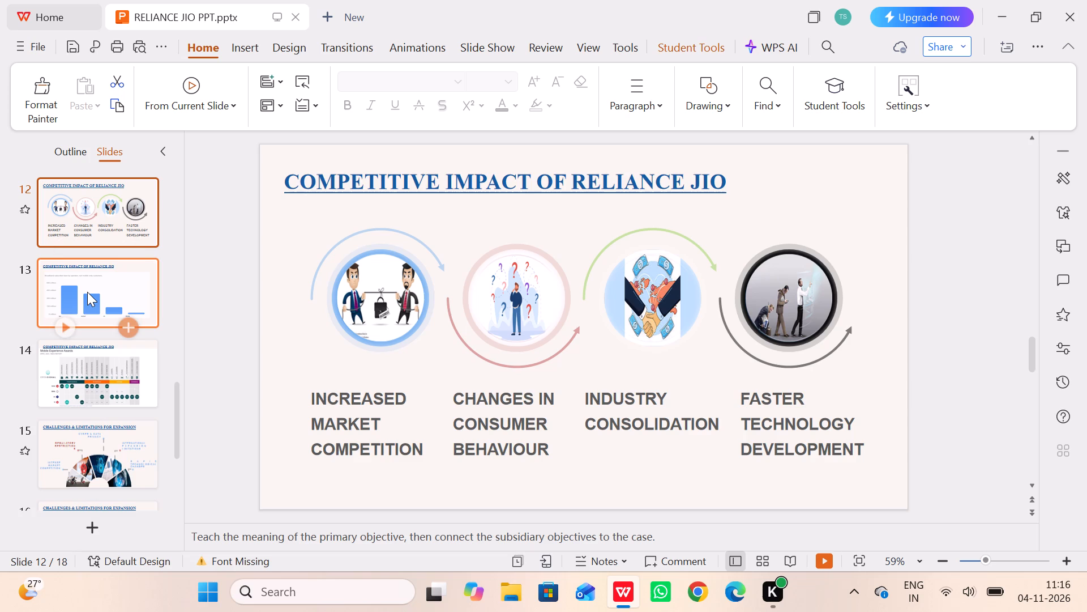
key(Right)
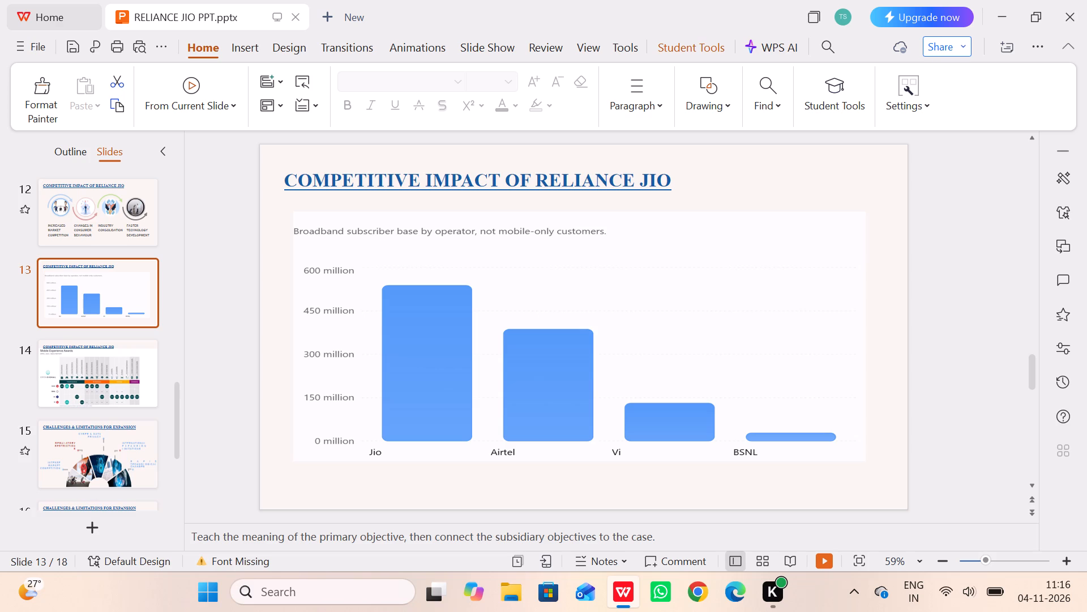
key(Right)
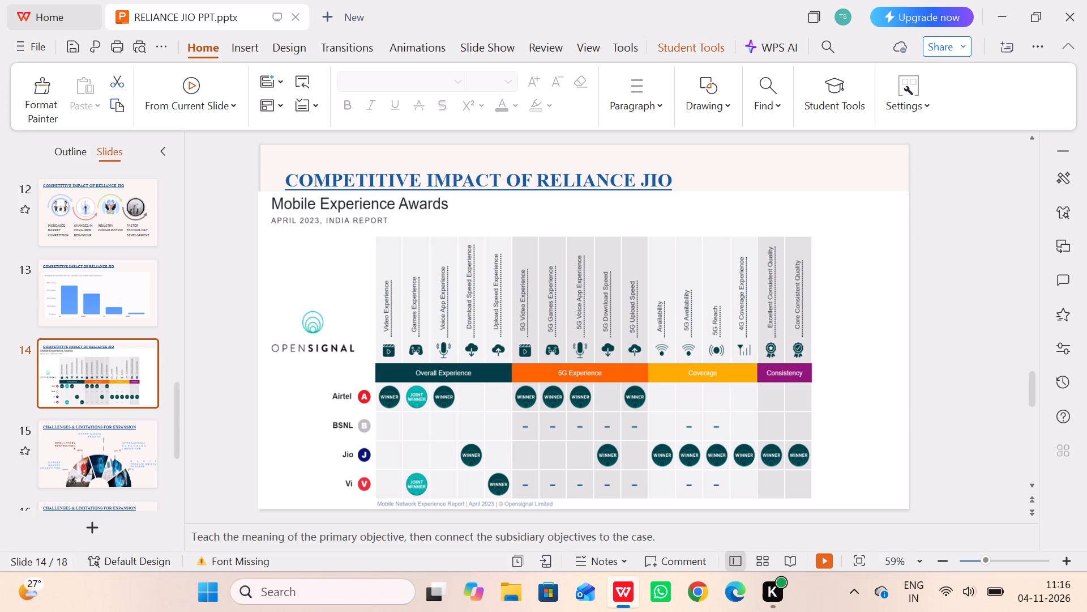
click(83, 290)
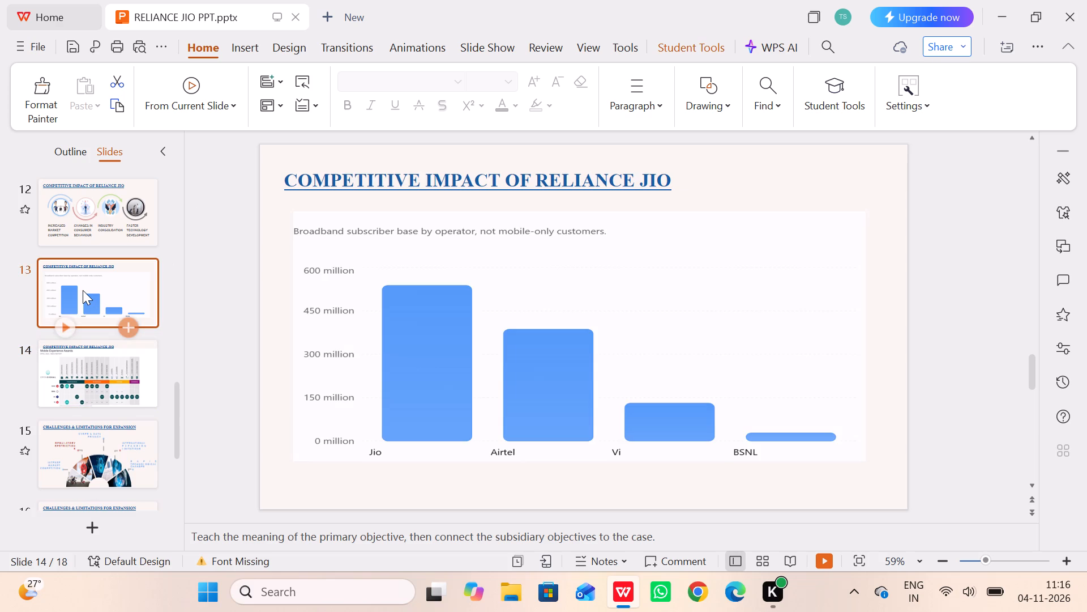
click(79, 402)
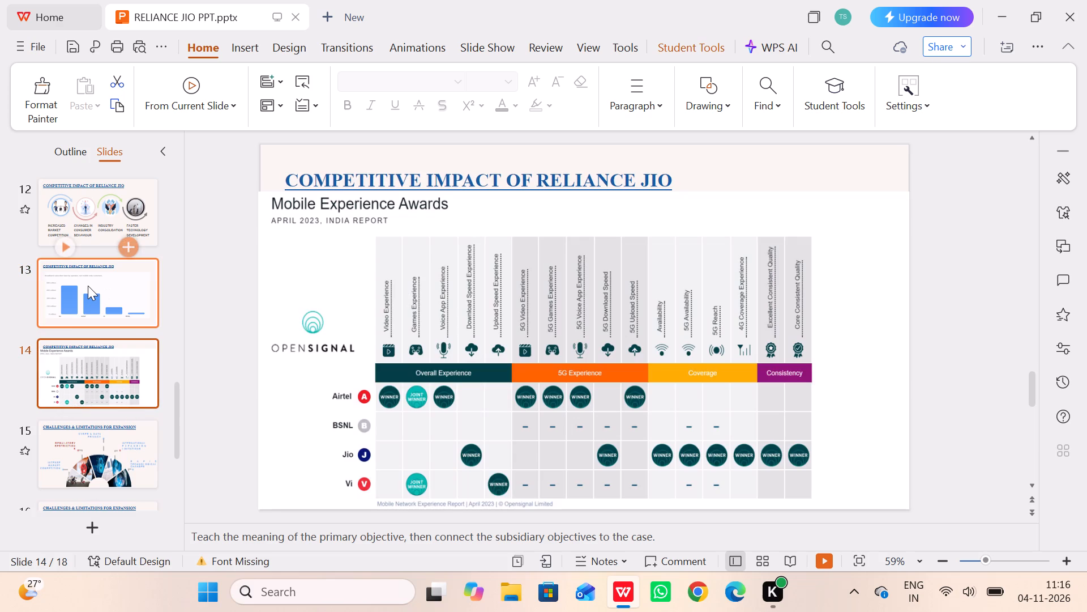
click(88, 286)
scroll(88, 286, down, 2)
scroll(88, 286, up, 1)
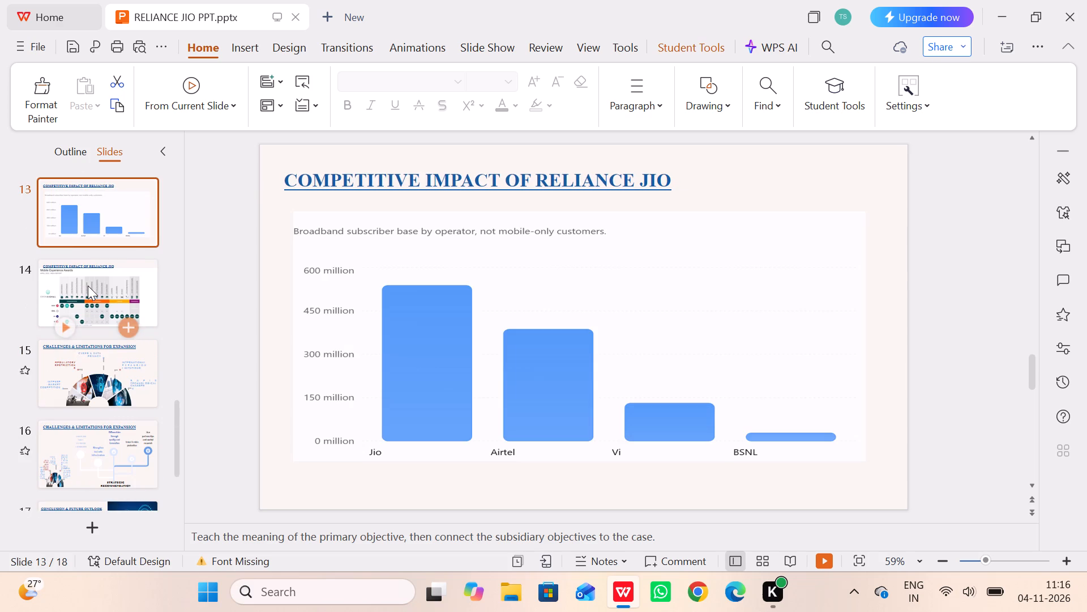
click(113, 187)
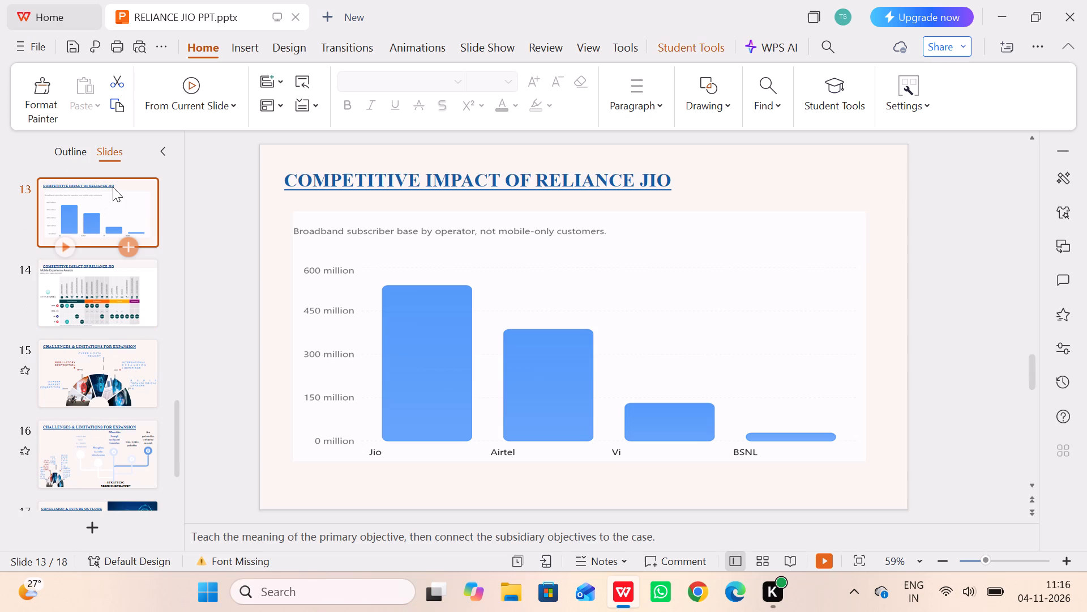
click(119, 192)
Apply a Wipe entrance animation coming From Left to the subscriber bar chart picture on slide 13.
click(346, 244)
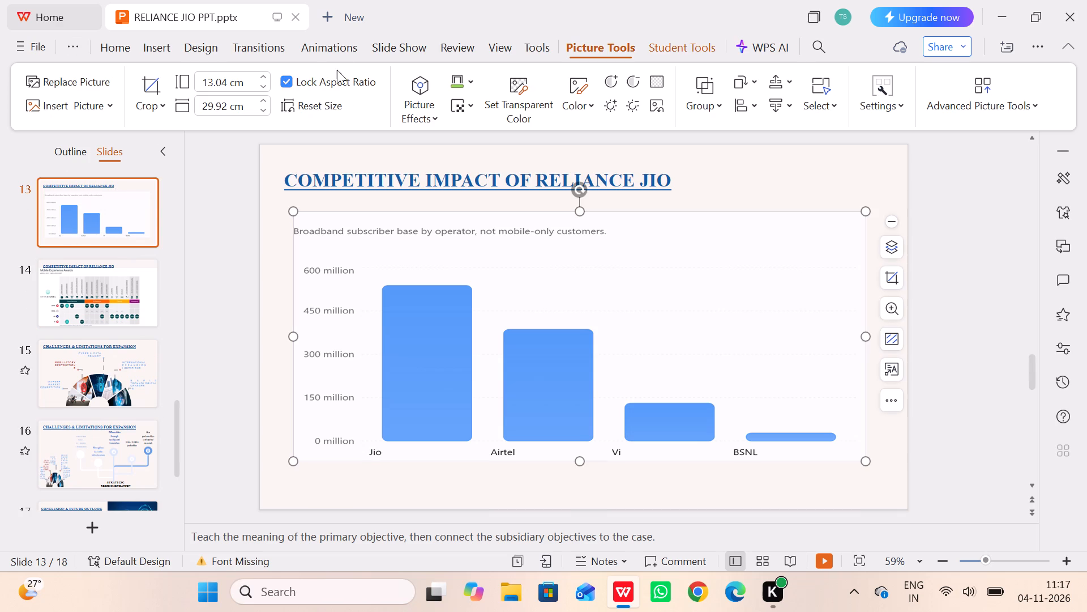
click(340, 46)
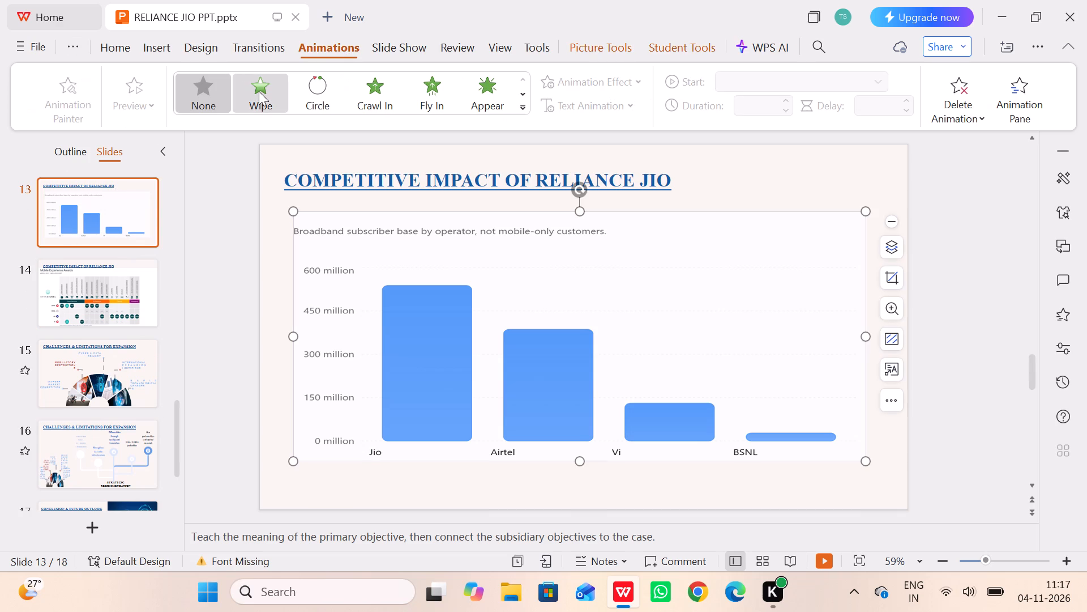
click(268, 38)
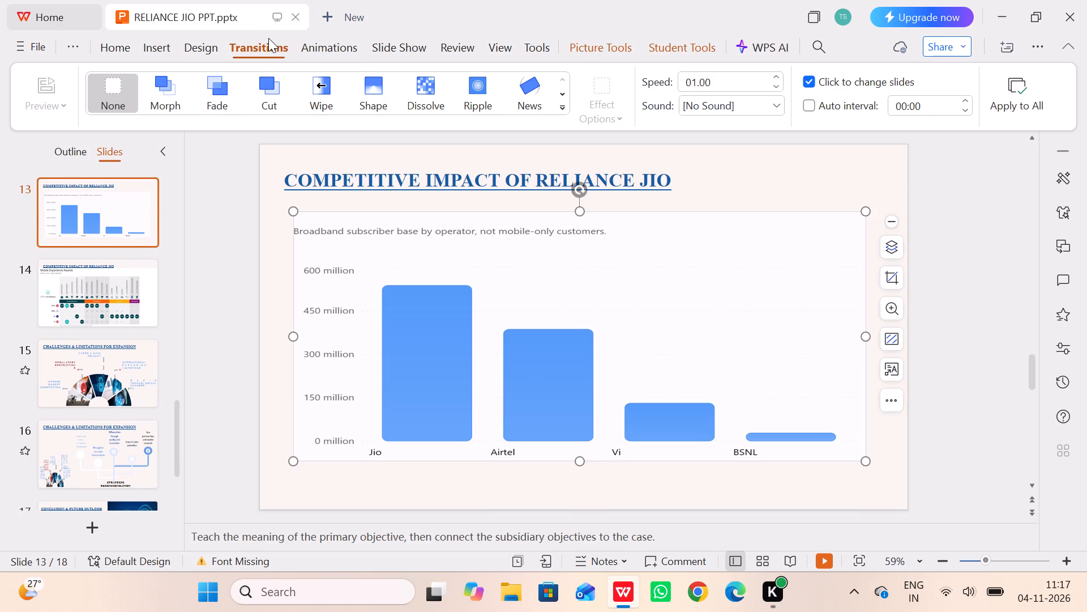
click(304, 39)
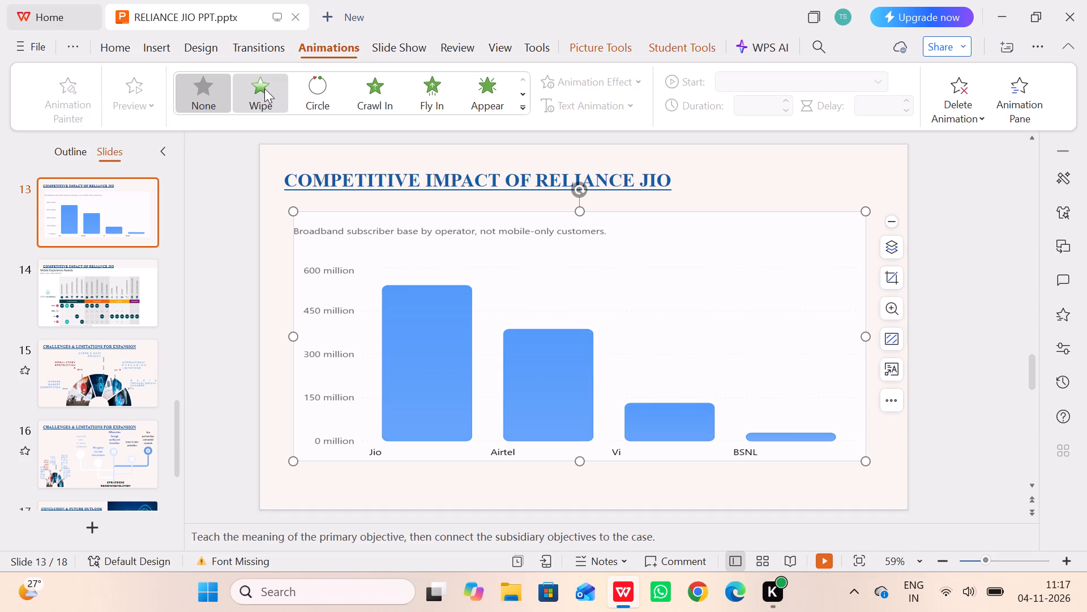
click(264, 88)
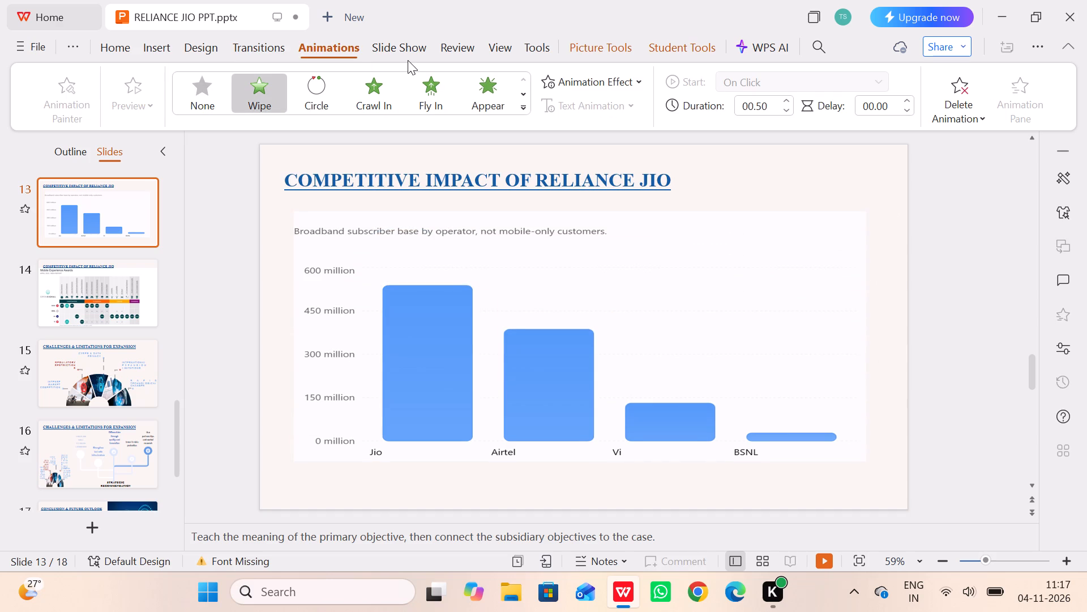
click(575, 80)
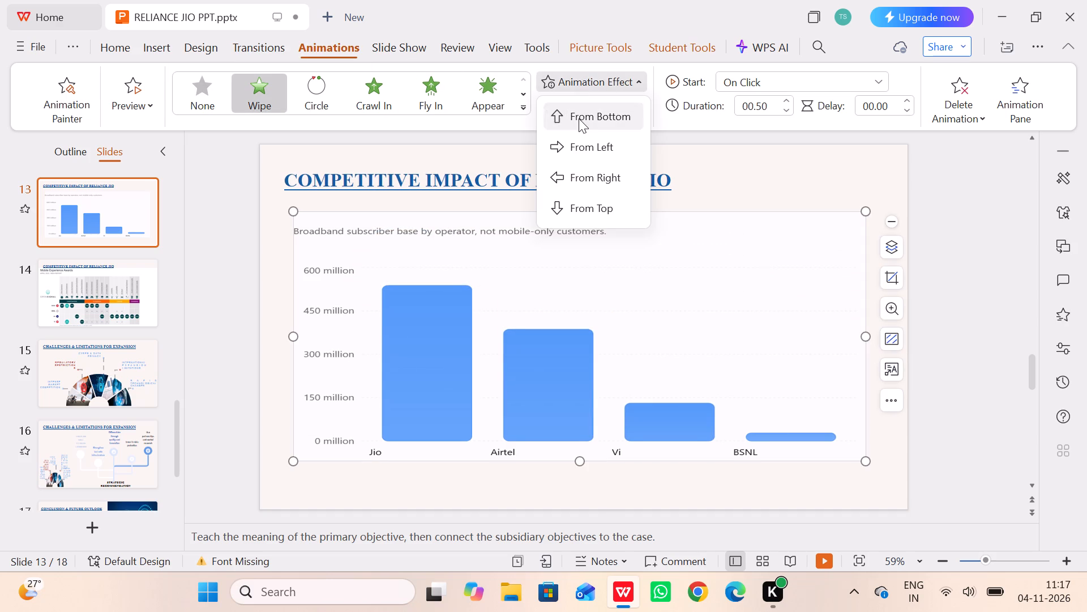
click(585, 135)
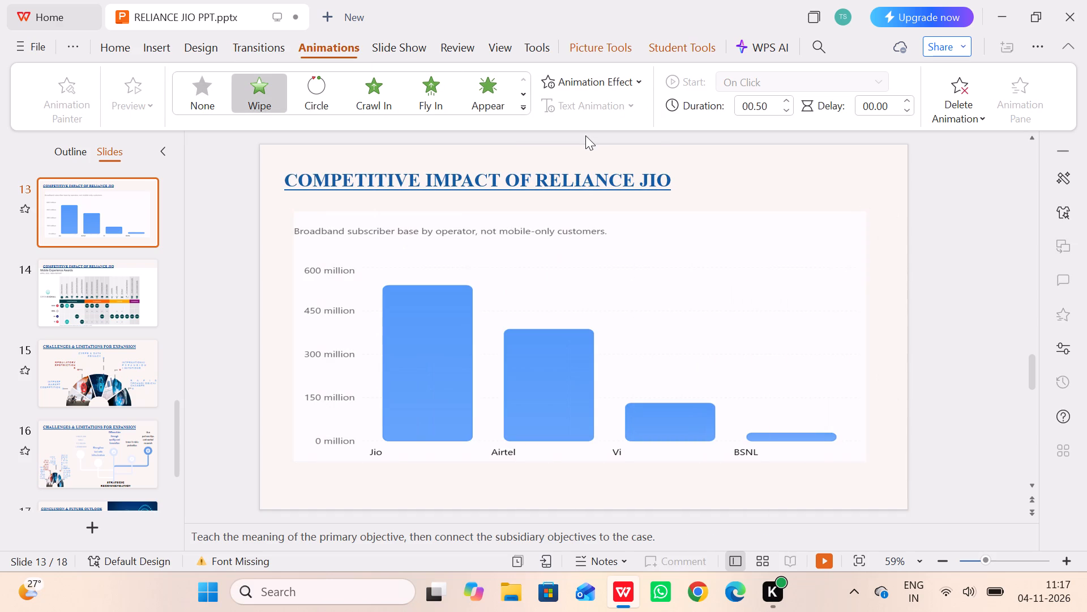
Browse the full set of animation effects and apply a custom motion path to the bar chart picture using Convert Object to Path.
click(601, 84)
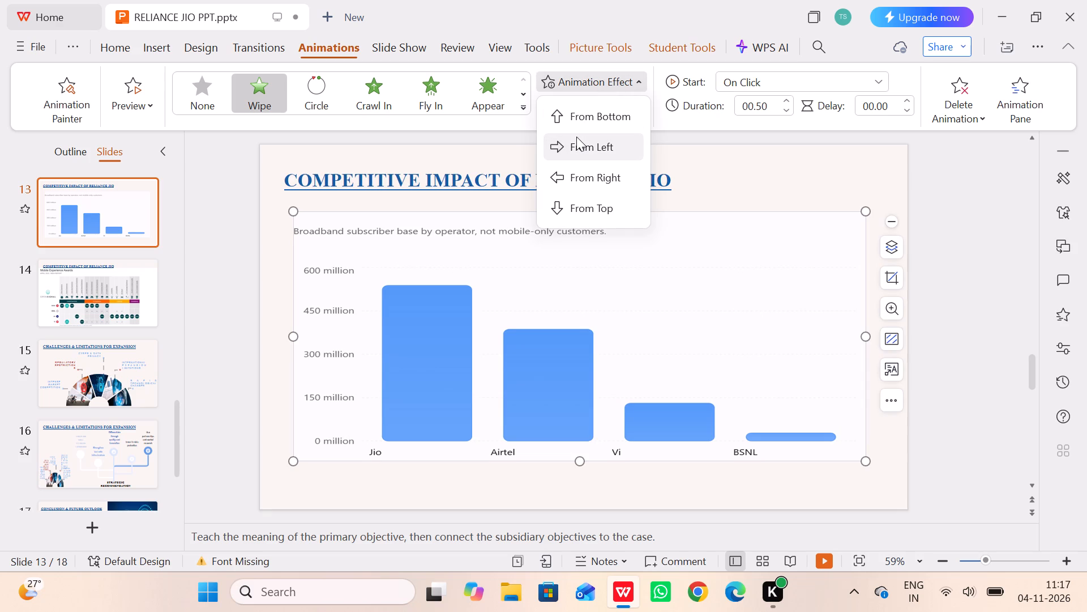
click(520, 109)
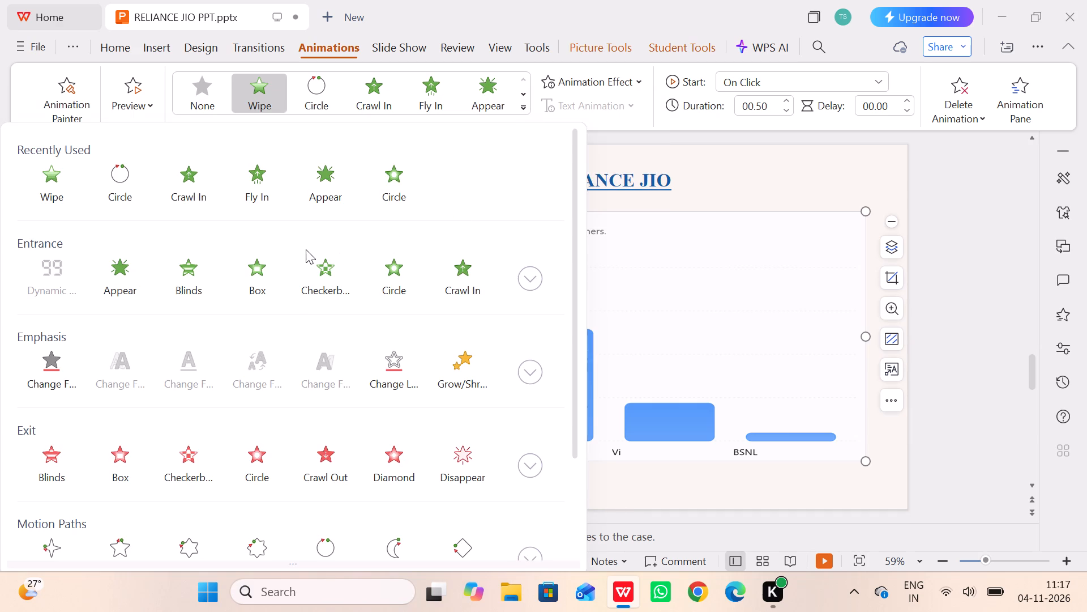
click(515, 267)
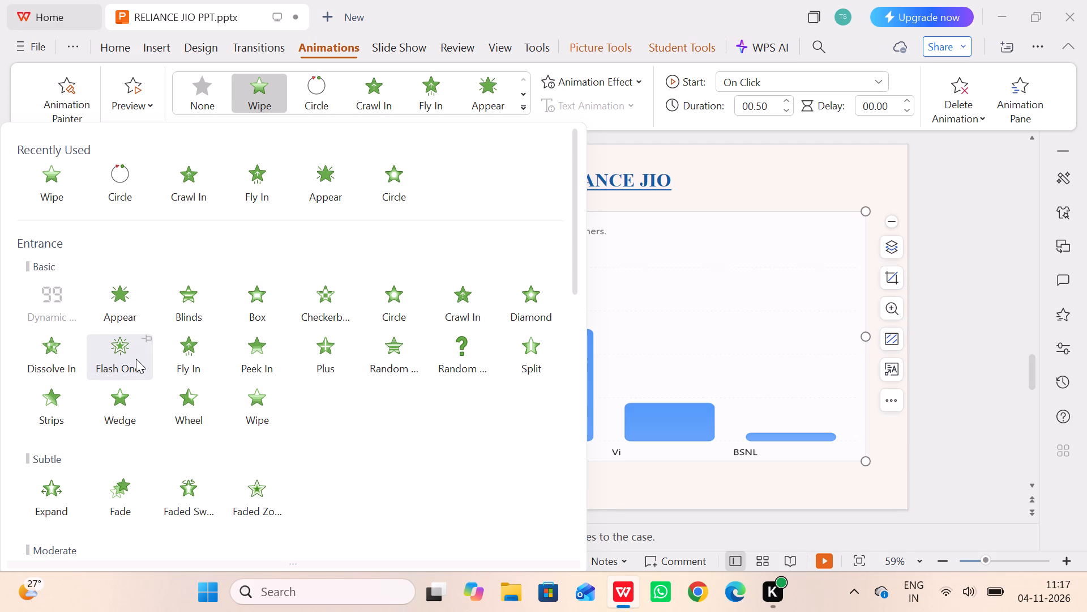
scroll(70, 464, down, 1)
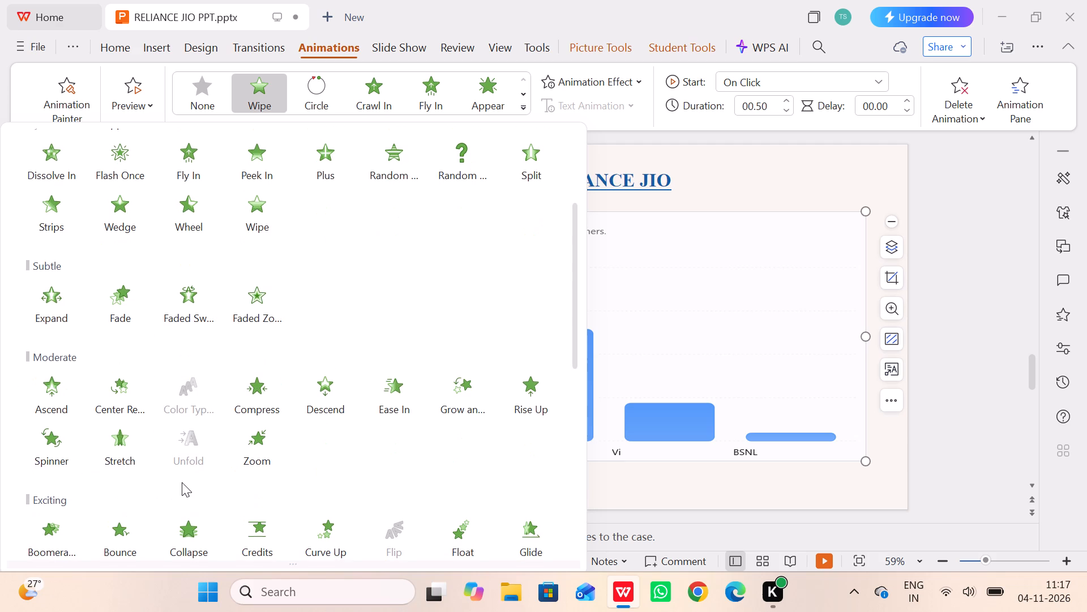
scroll(182, 482, down, 2)
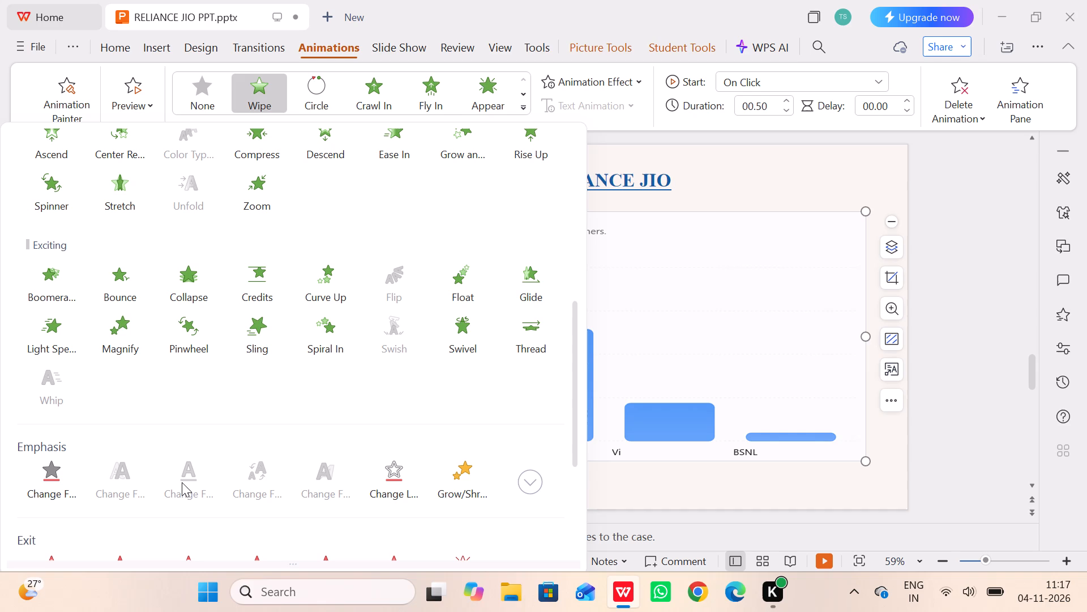
scroll(260, 425, down, 2)
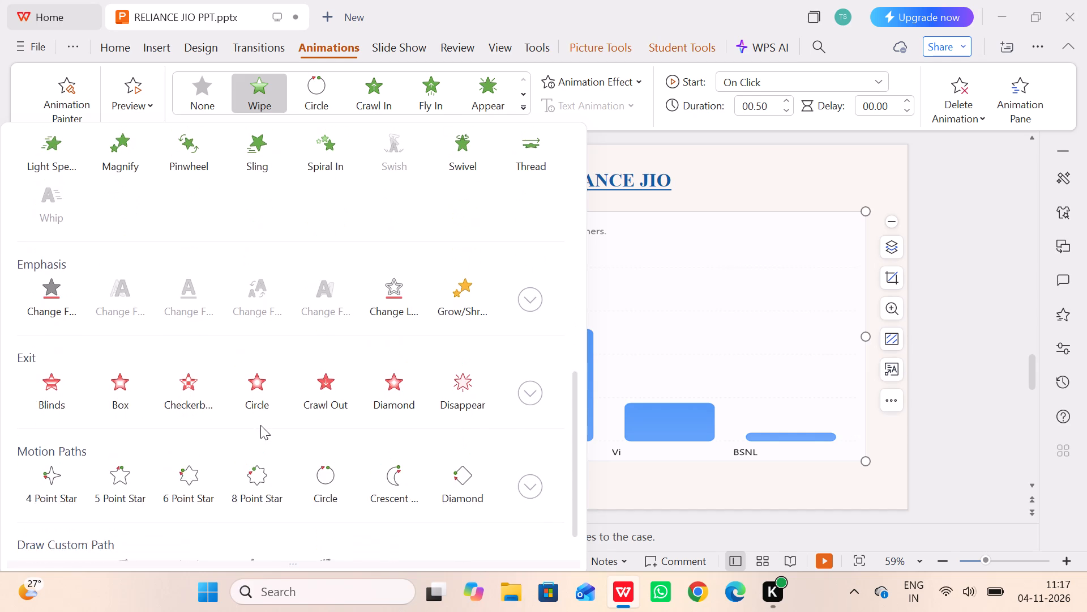
scroll(260, 425, down, 1)
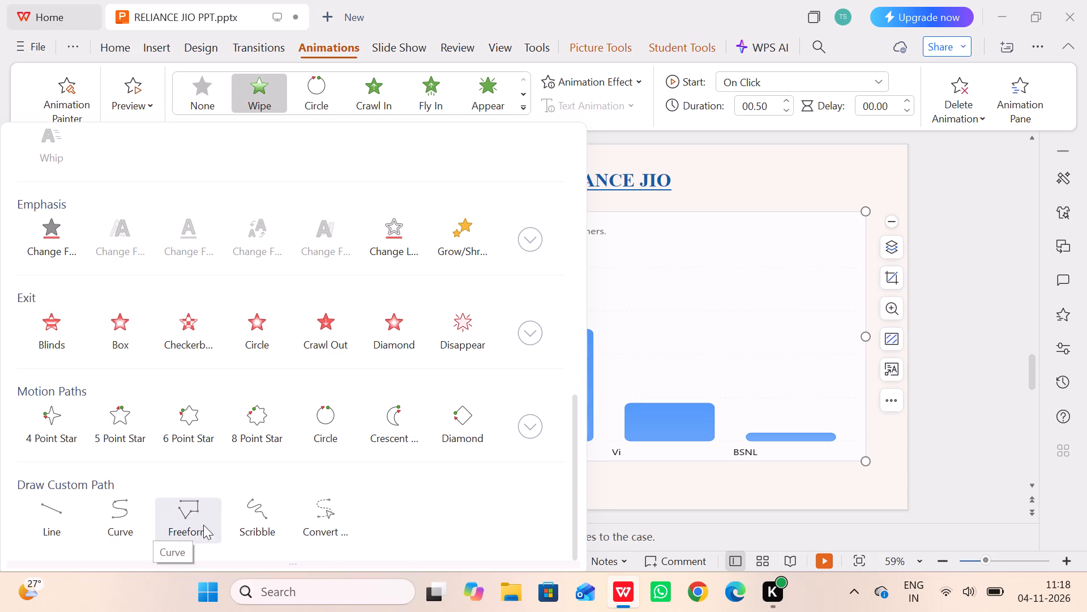
click(333, 527)
click(316, 405)
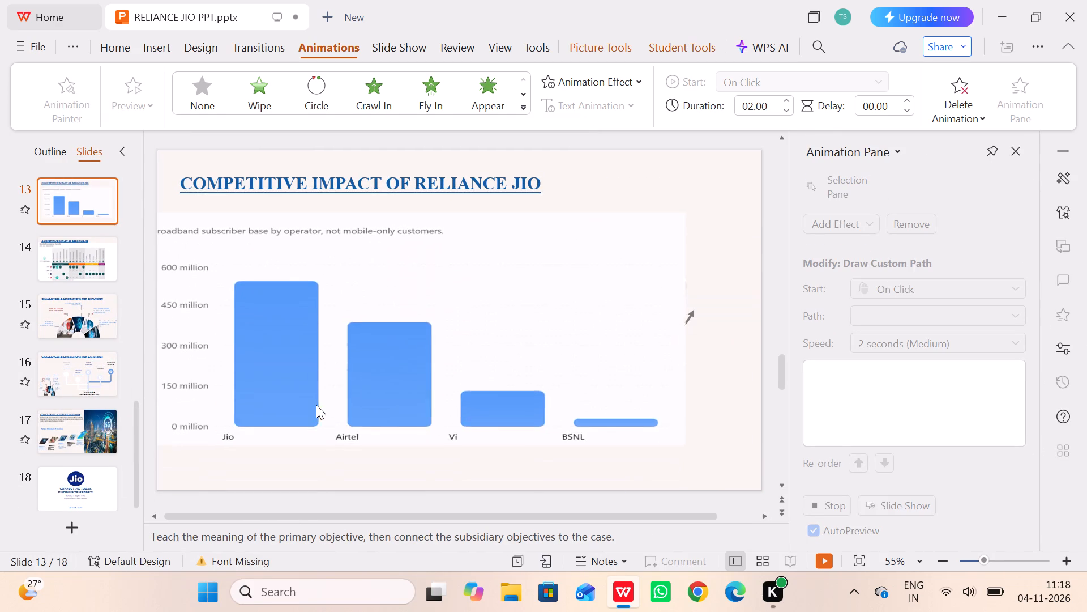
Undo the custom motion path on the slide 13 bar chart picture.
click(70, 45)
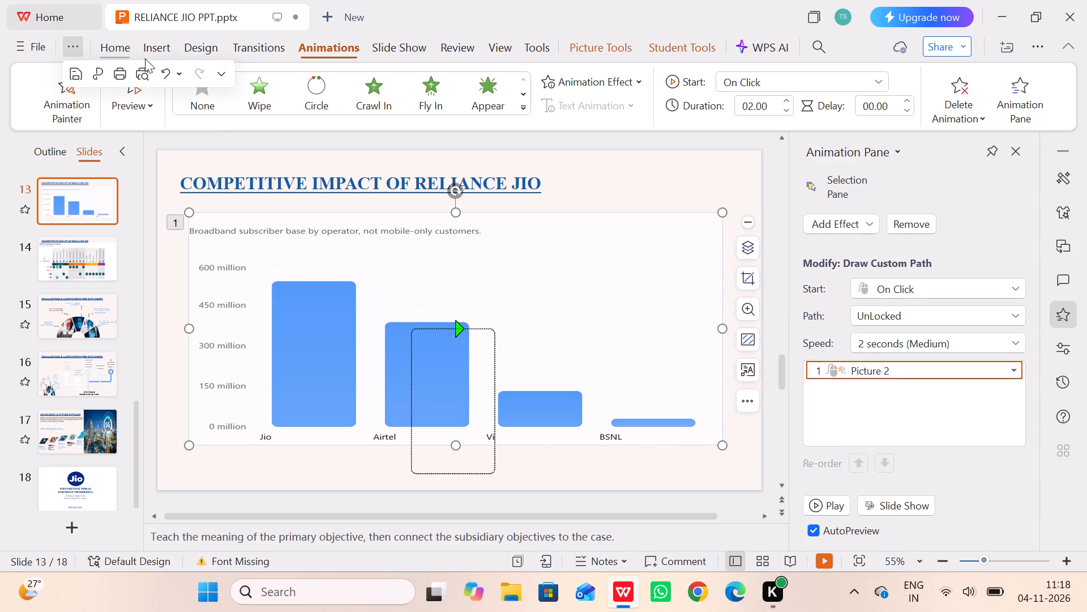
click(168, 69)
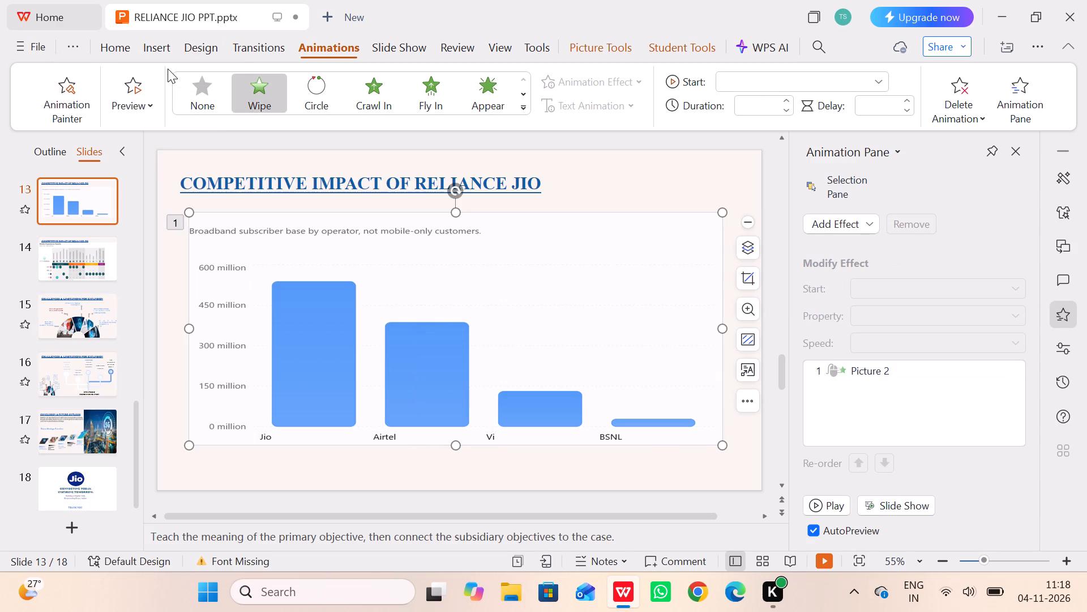
Remove the Wipe animation from the subscriber bar chart picture on slide 13 by setting its effect to None.
click(152, 231)
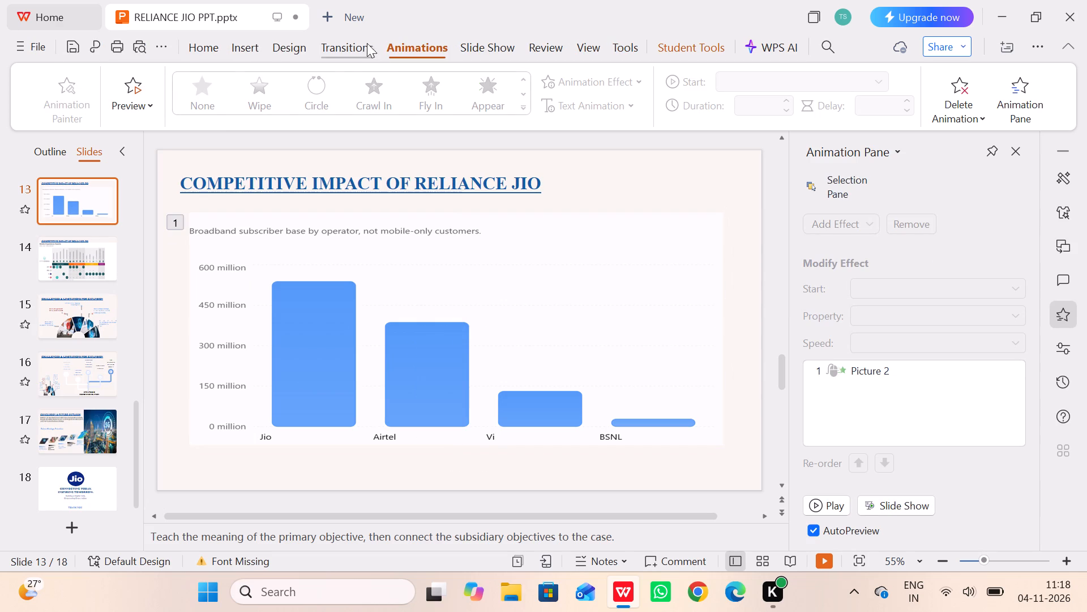
click(331, 239)
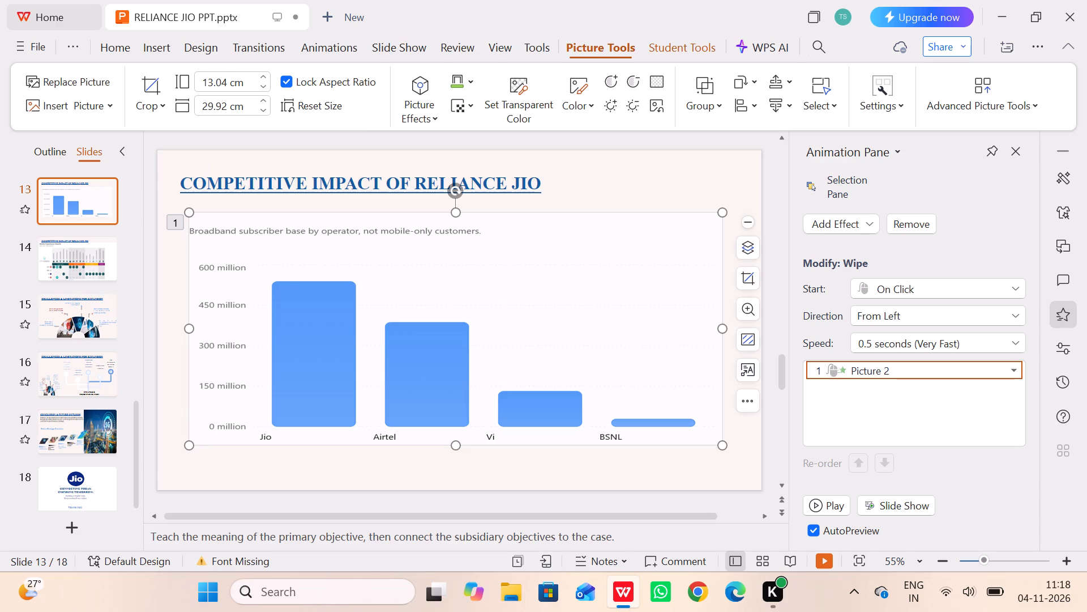
click(172, 224)
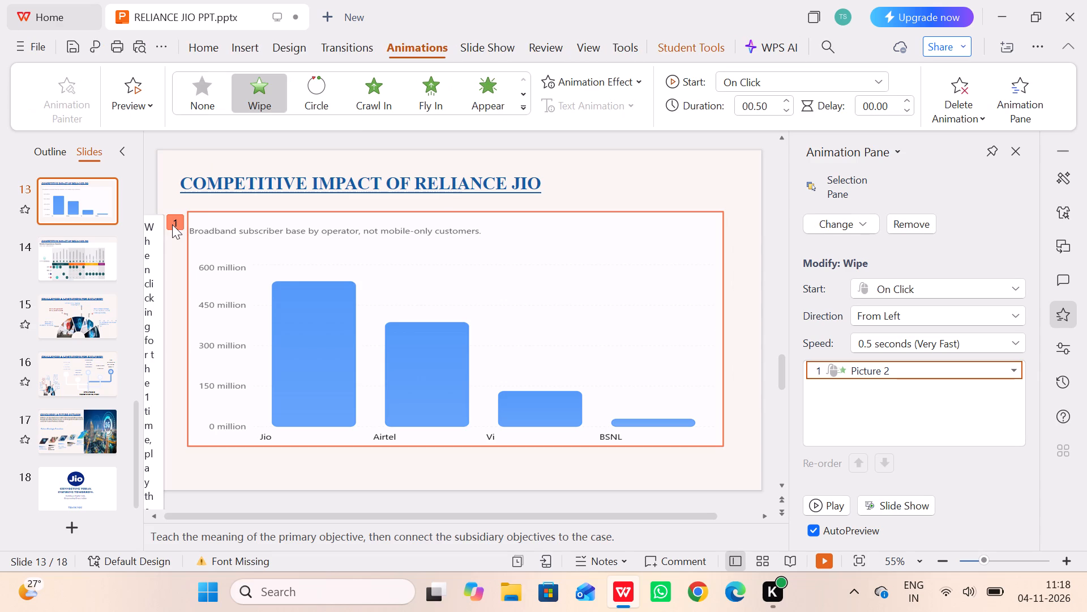
click(198, 83)
click(198, 83)
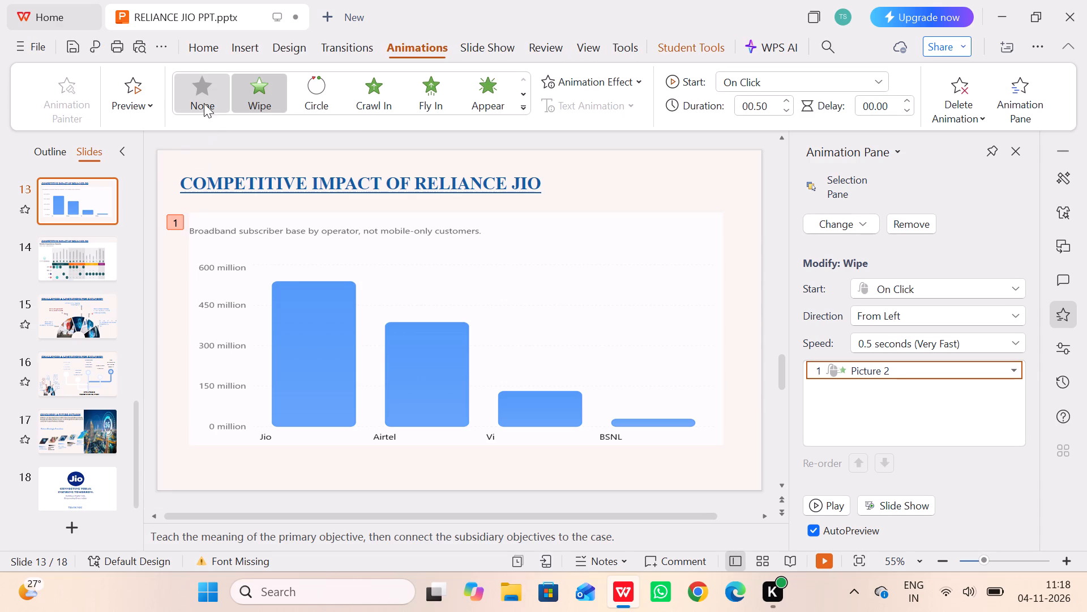
click(201, 101)
click(360, 301)
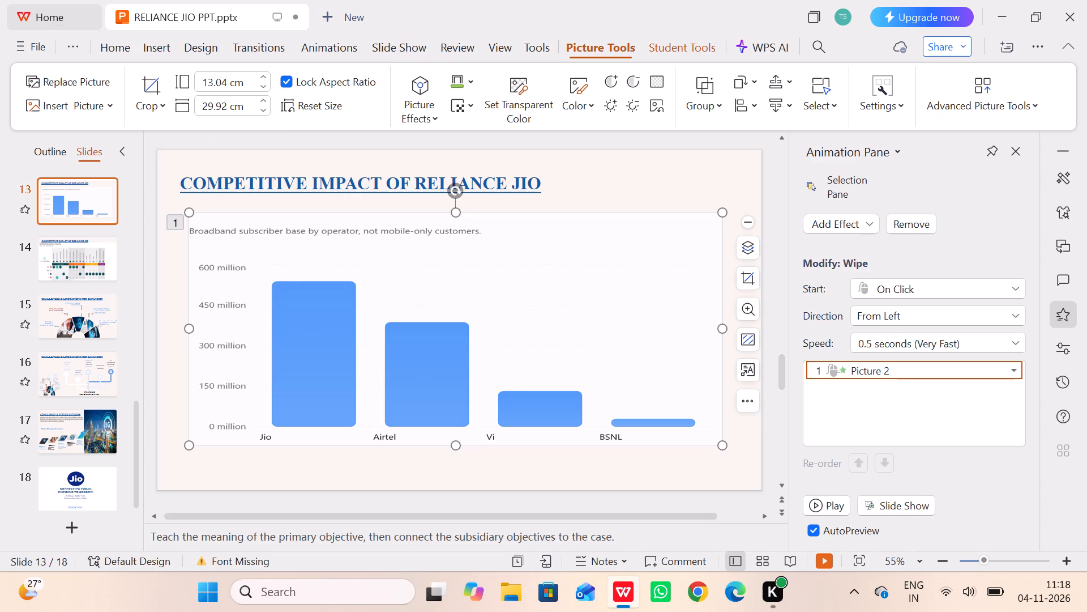
click(329, 54)
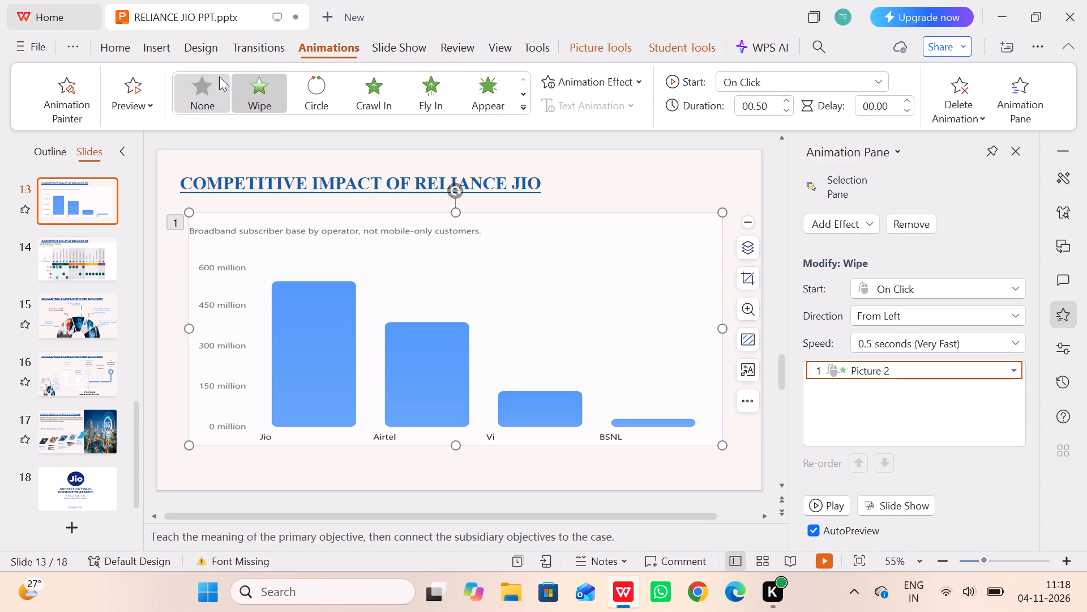
click(219, 77)
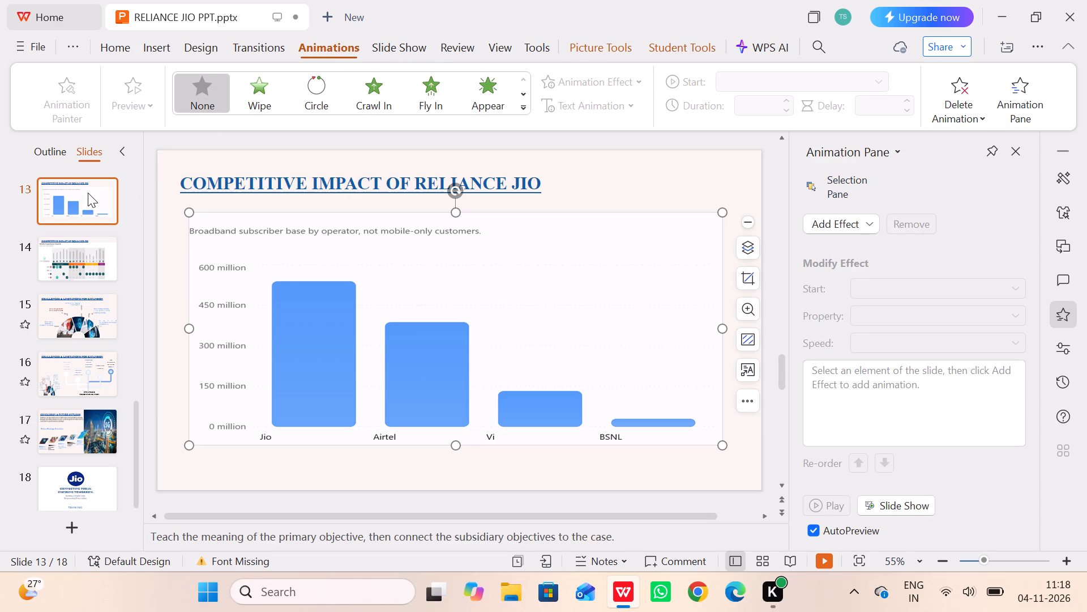
Play the slide show from slide 13, go back to slide 12, advance to the Mobile Experience Awards slide and exit.
double_click(88, 193)
key(Left)
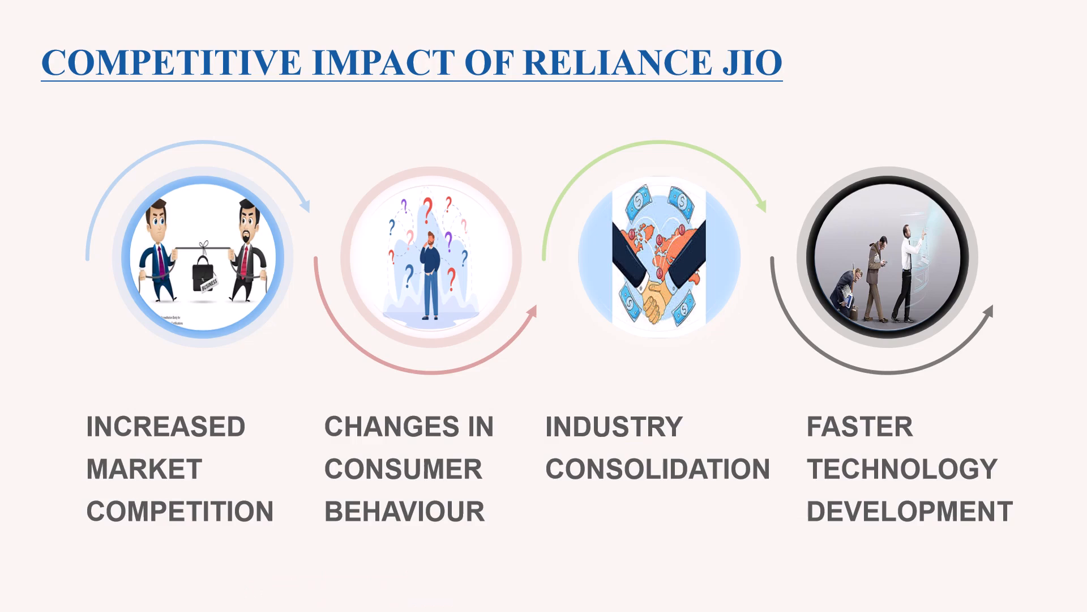
key(Right)
key(Right)
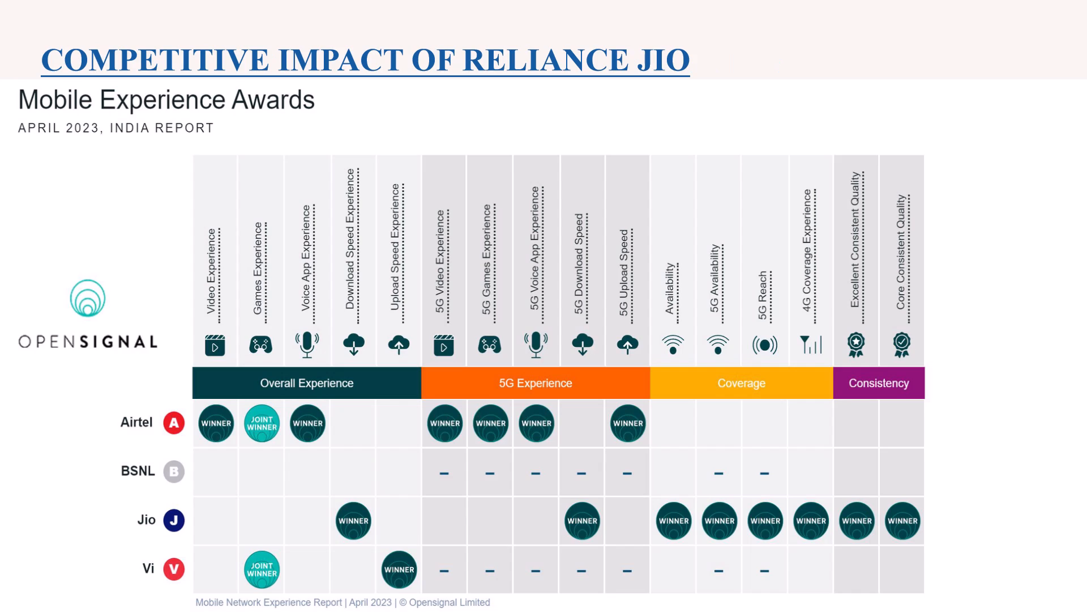
key(Escape)
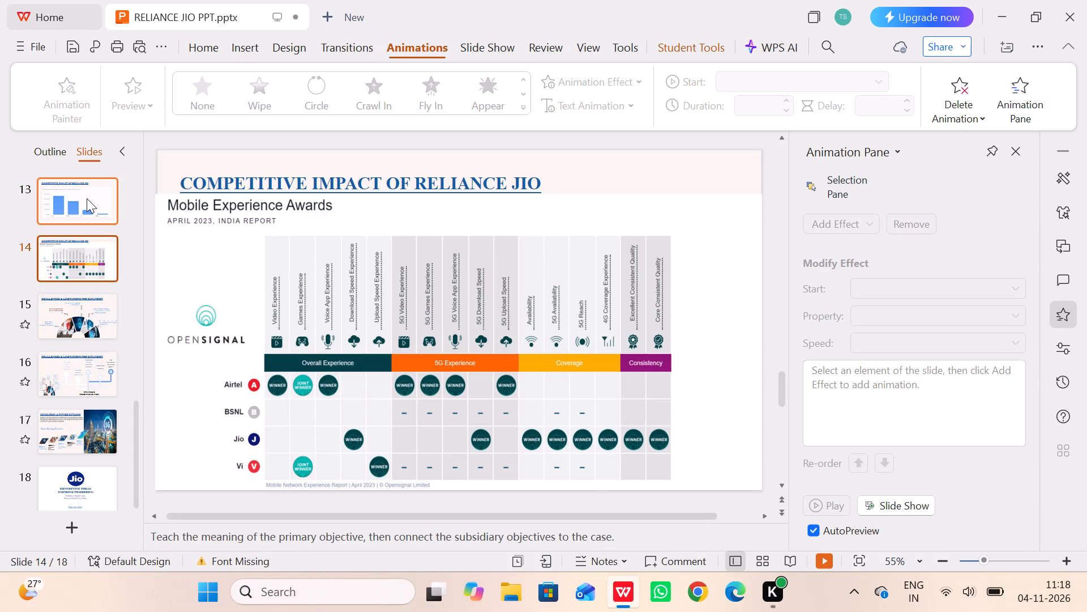
Play the slide show from slide 13 again, advance to the Mobile Experience Awards slide and step back through the preceding slides.
click(87, 198)
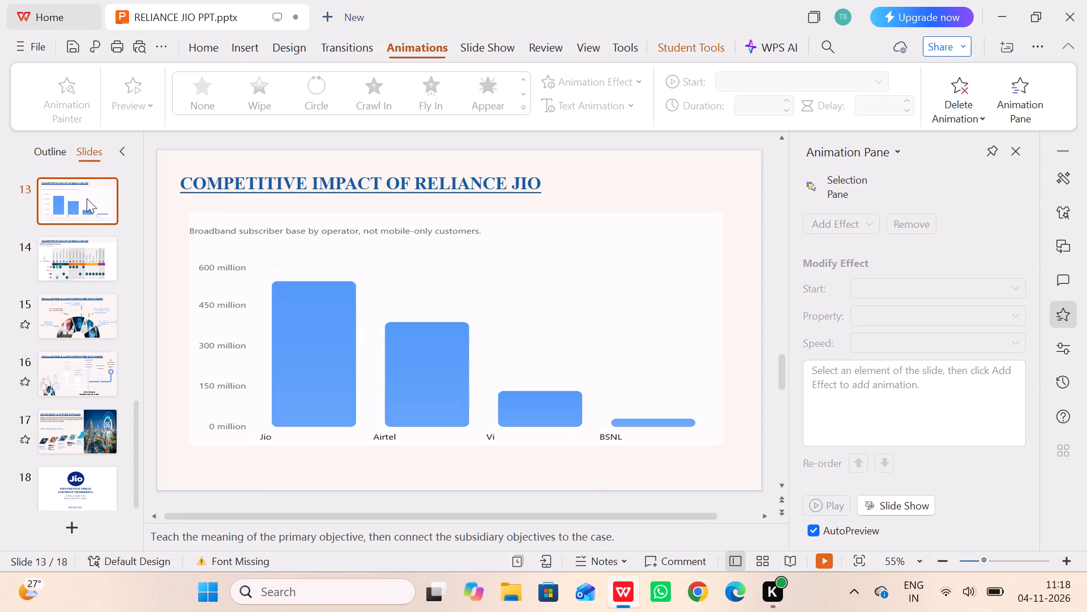
double_click(87, 198)
click(87, 198)
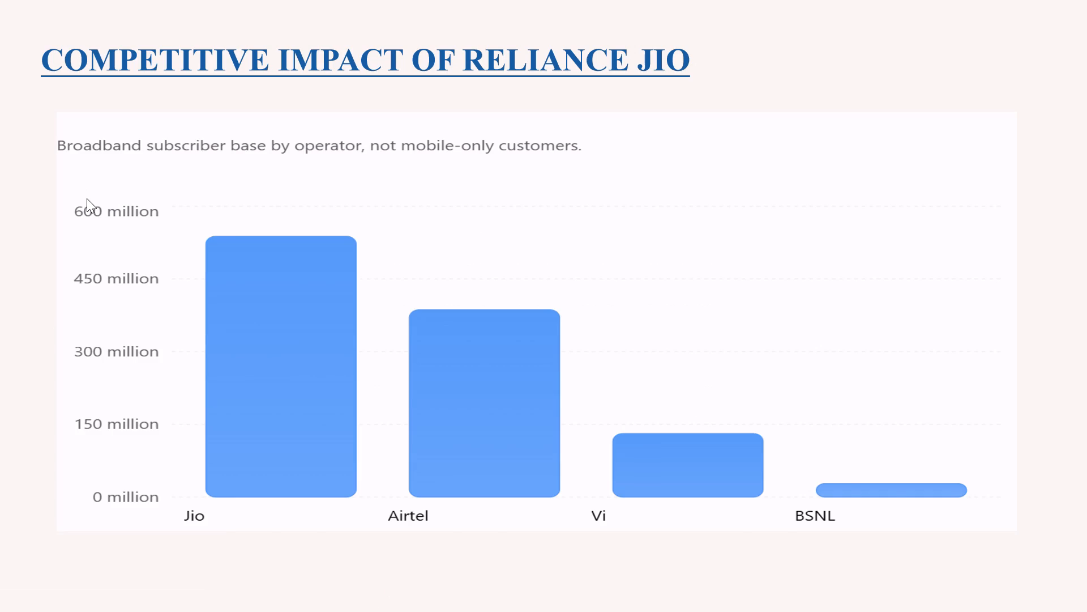
key(Right)
key(Left)
key(Left)
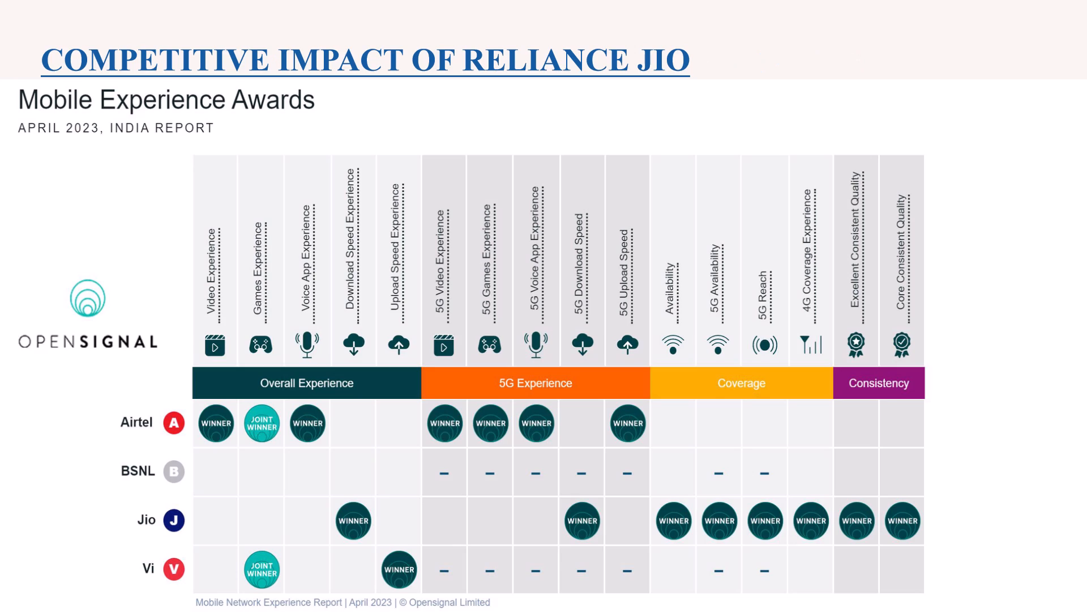
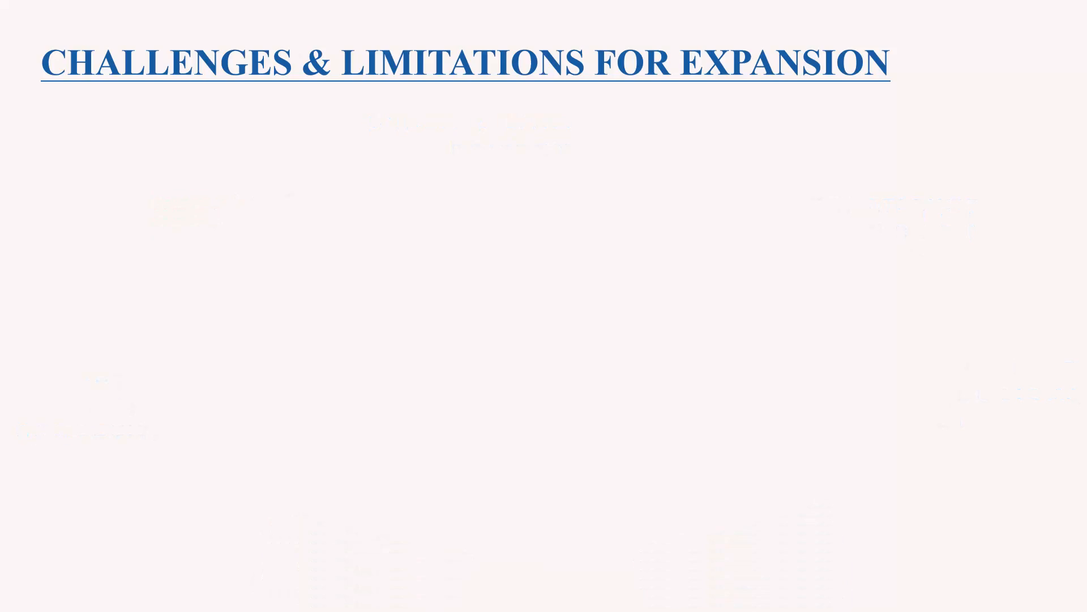
Play the Challenges & Limitations for Expansion slide through its animation and exit the slide show.
key(Right)
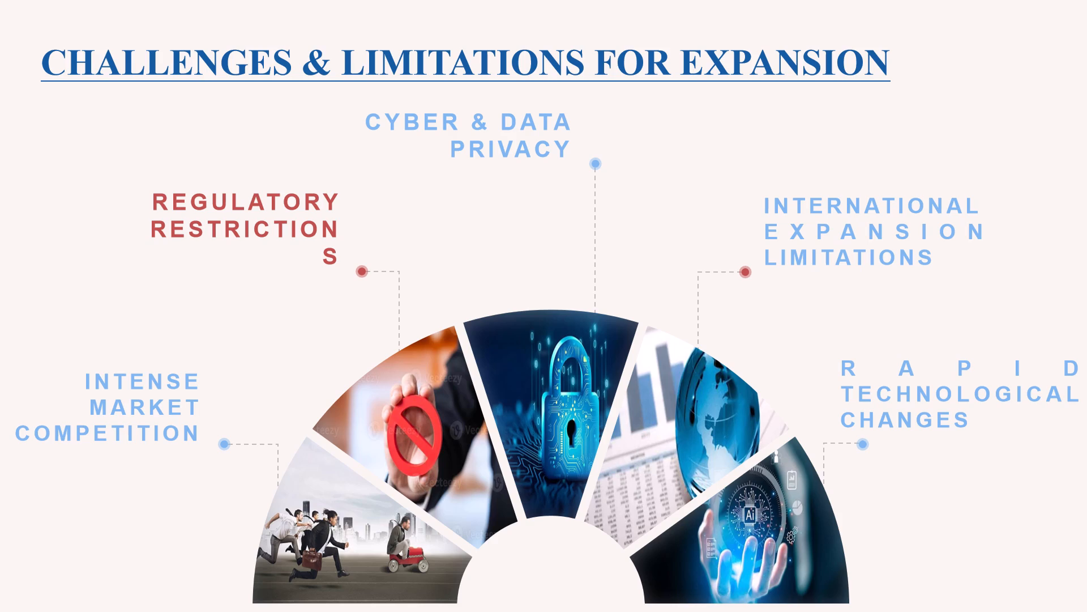
click(87, 198)
key(Escape)
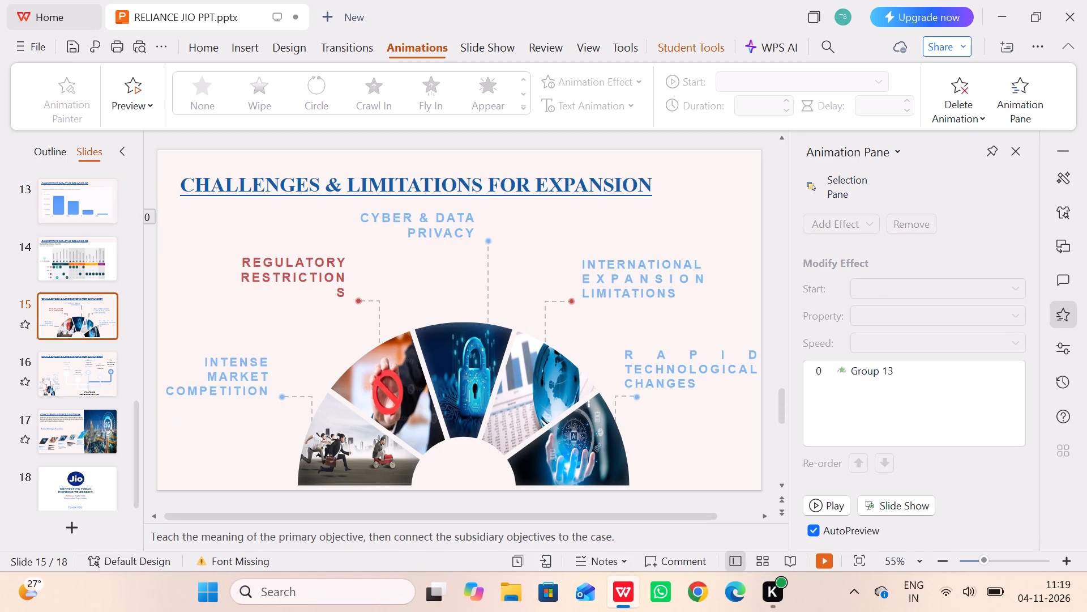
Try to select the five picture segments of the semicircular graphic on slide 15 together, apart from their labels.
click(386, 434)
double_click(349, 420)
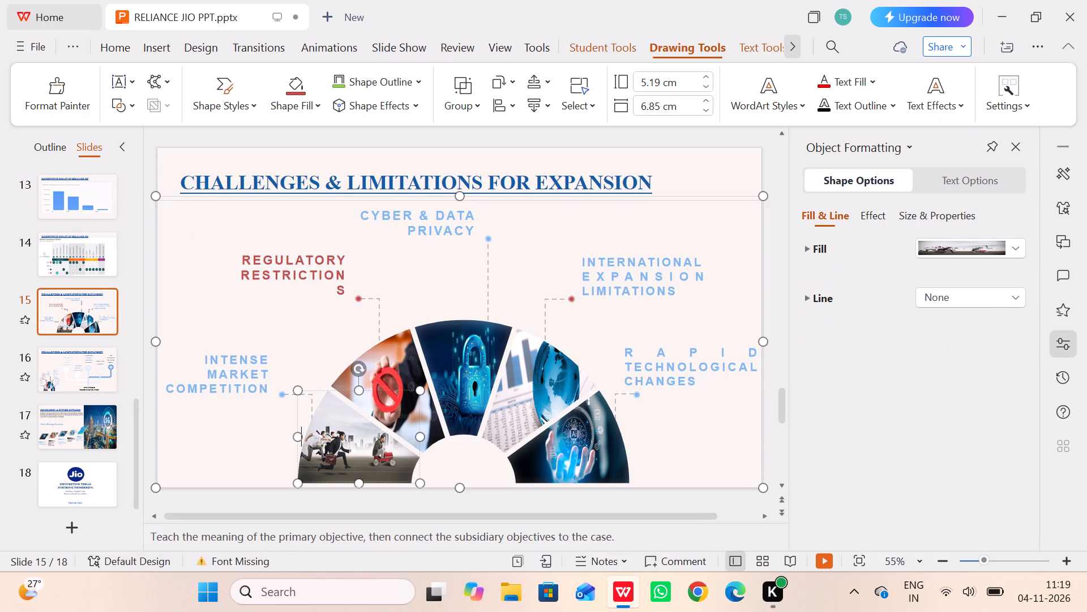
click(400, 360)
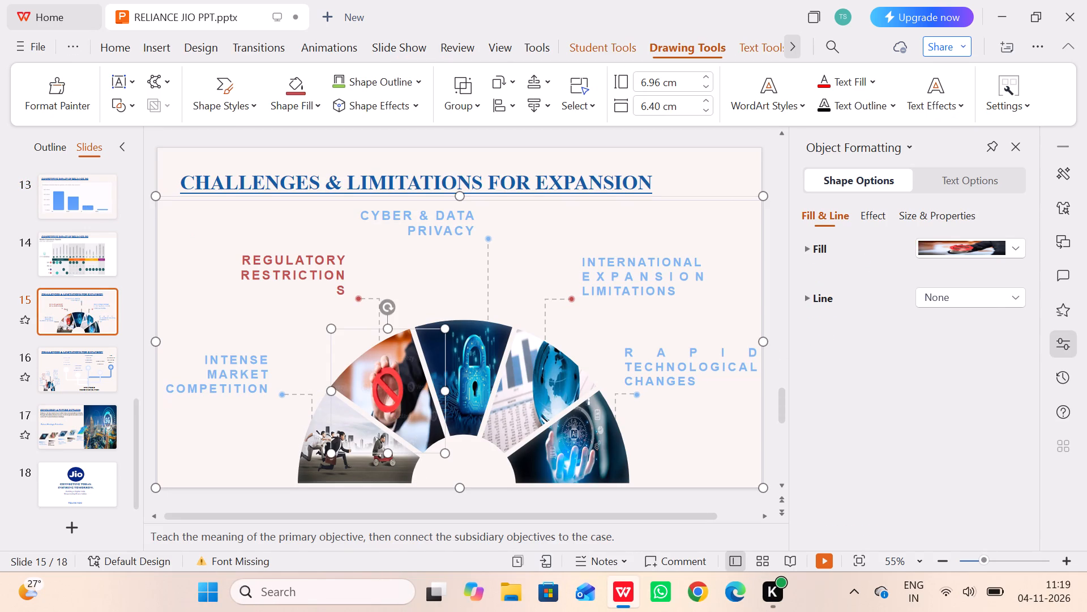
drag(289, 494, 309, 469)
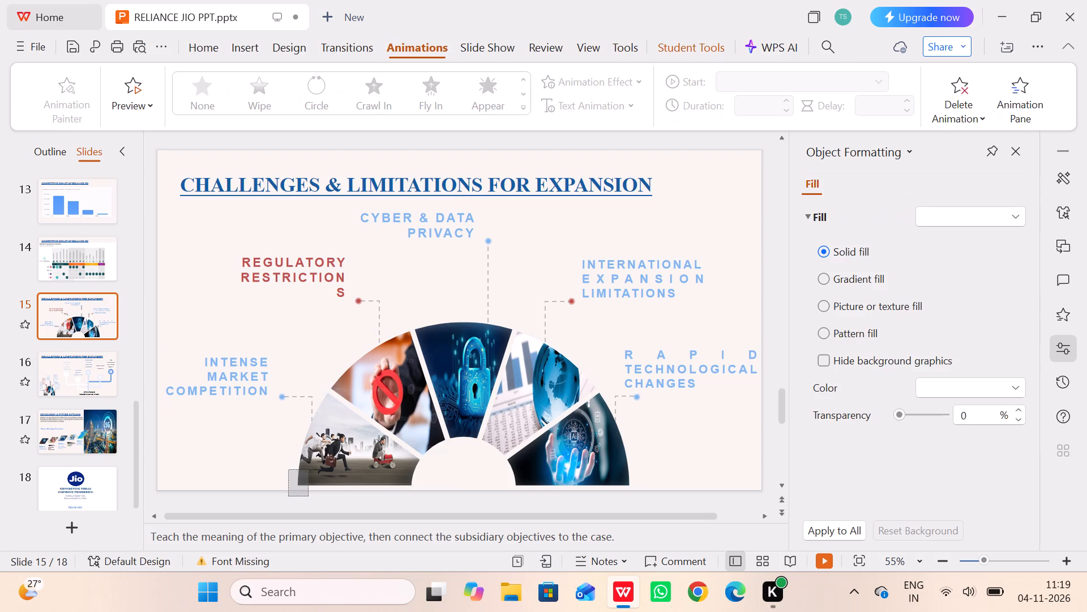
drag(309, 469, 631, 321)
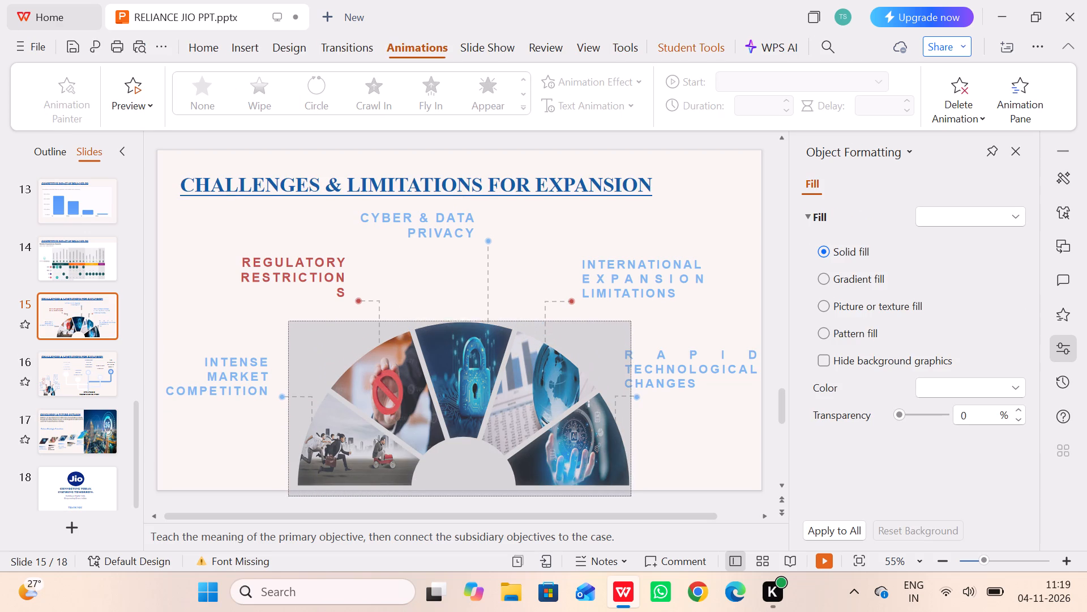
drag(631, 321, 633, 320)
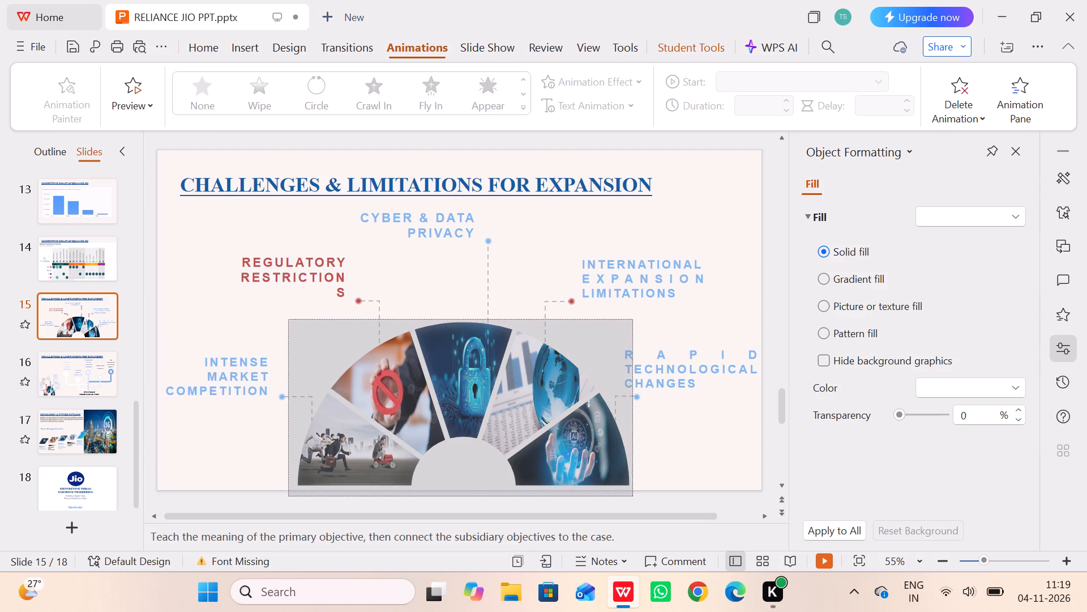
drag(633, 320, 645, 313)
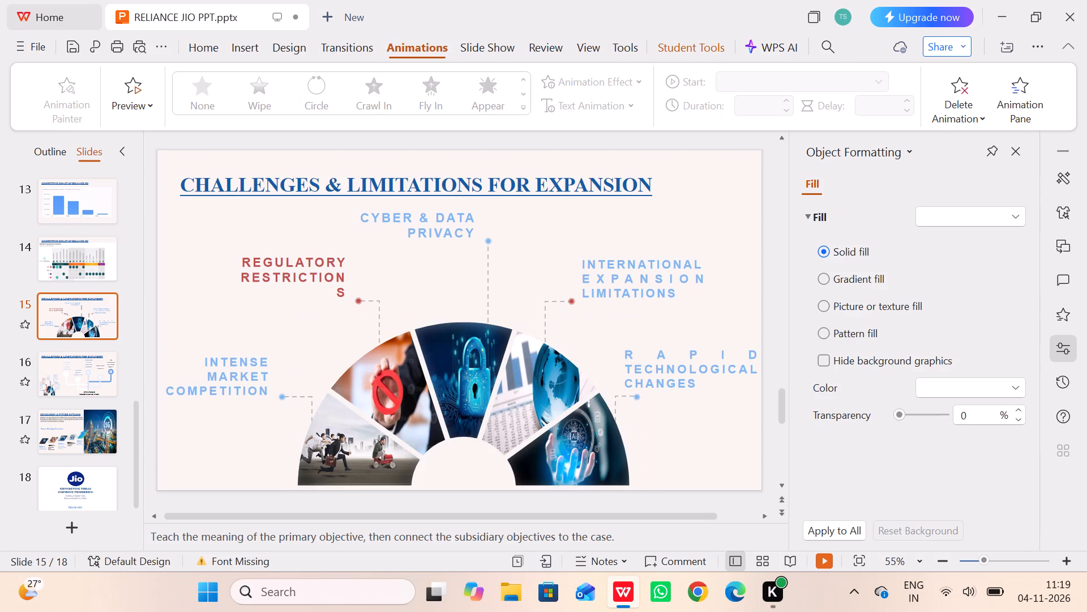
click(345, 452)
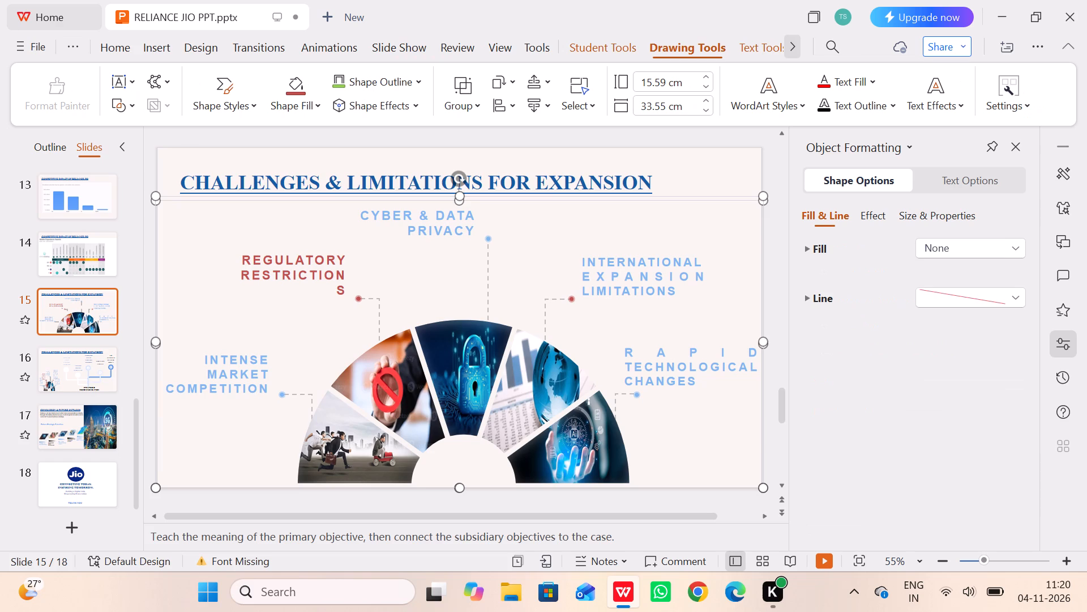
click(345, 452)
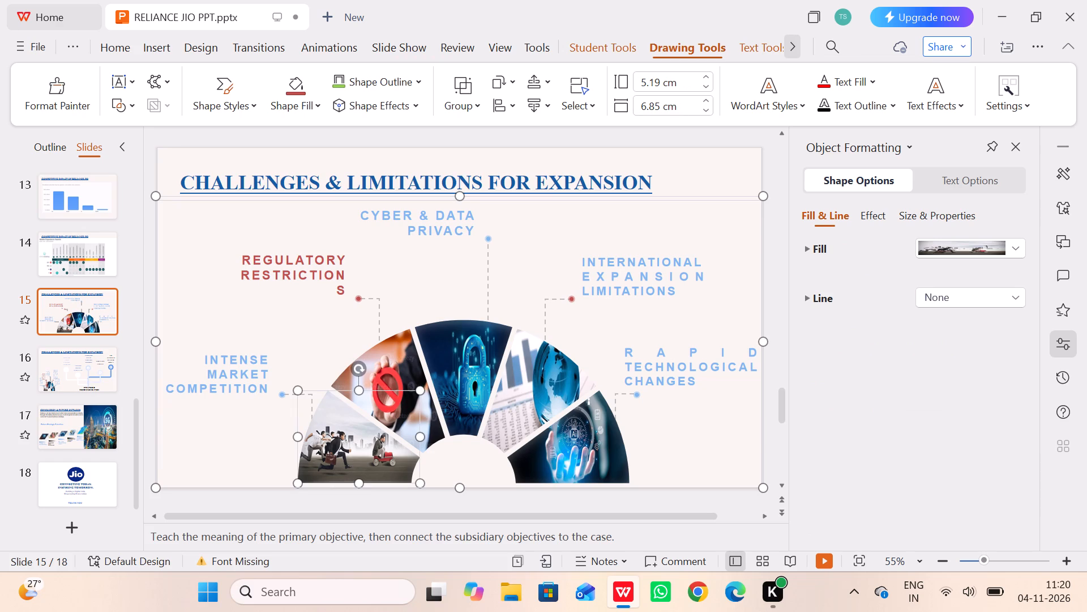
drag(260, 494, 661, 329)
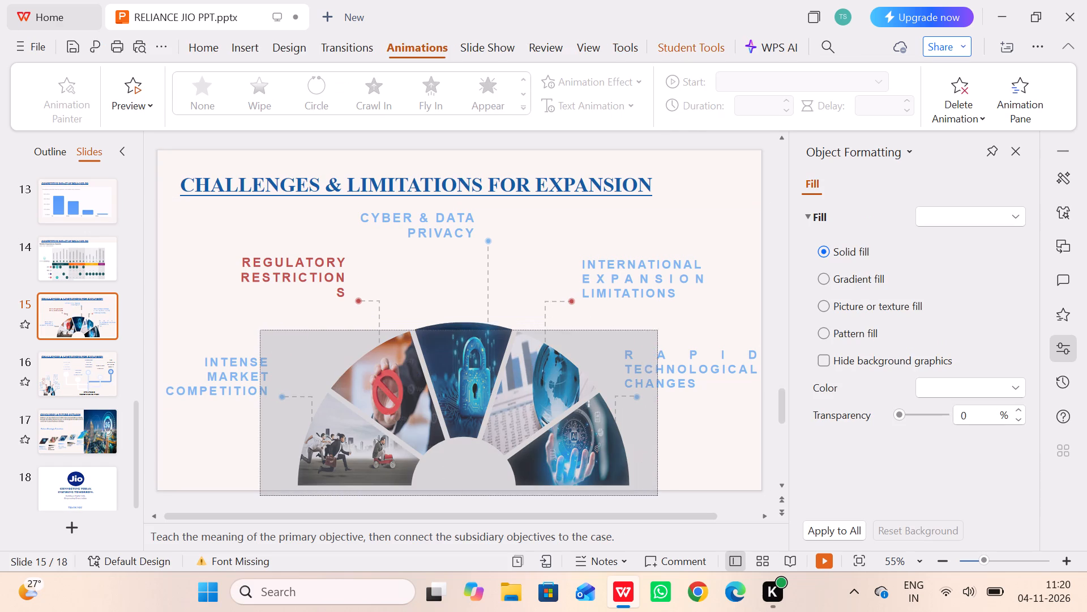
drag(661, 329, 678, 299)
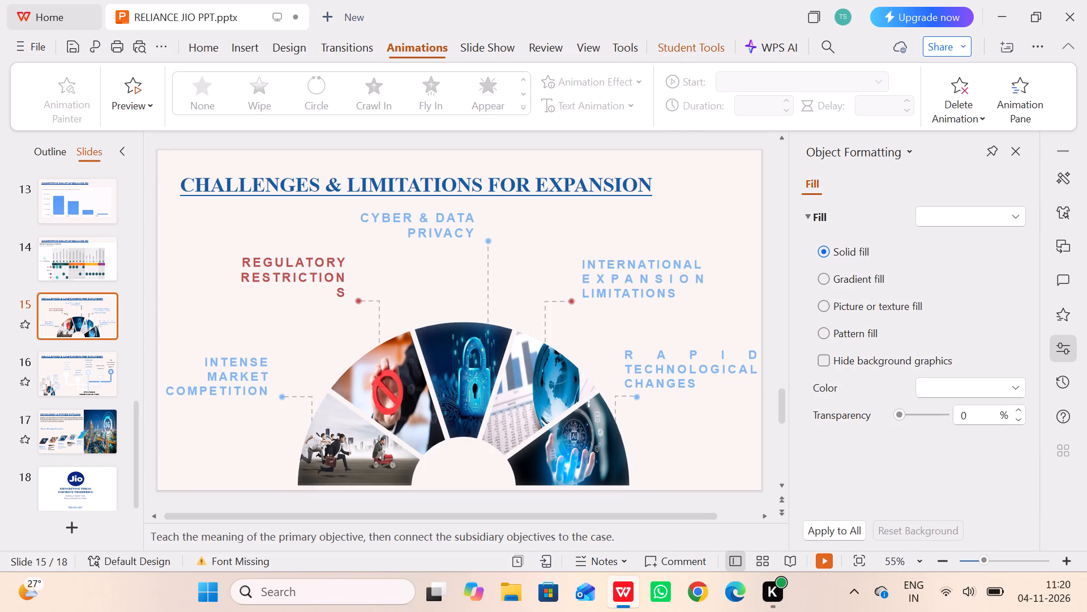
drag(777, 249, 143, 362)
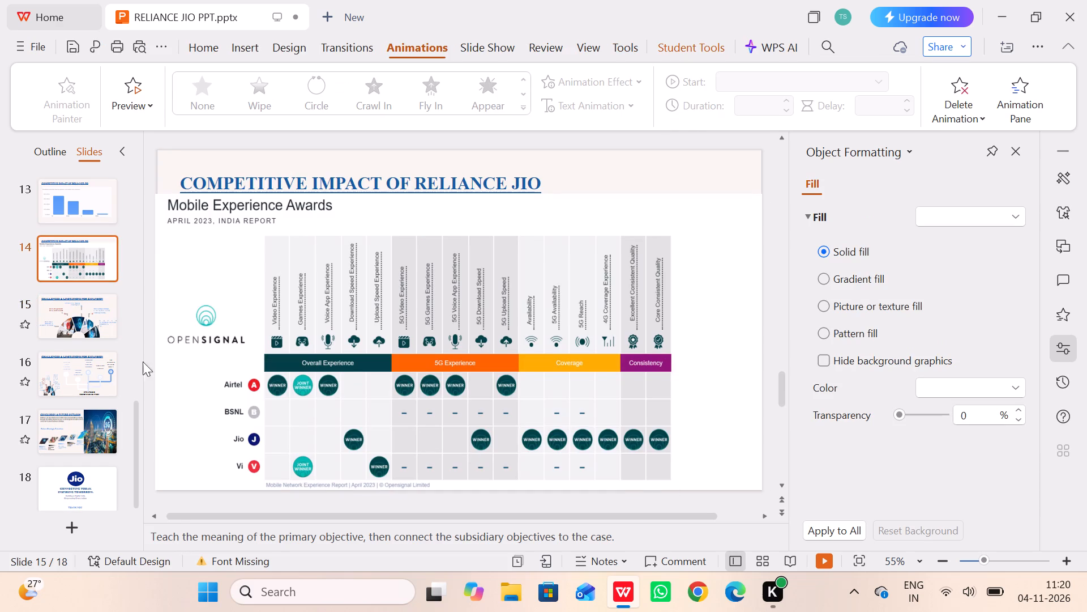
Play the slide show from slide 15 to check the animation of the semicircular challenges graphic.
drag(143, 362, 106, 292)
double_click(77, 311)
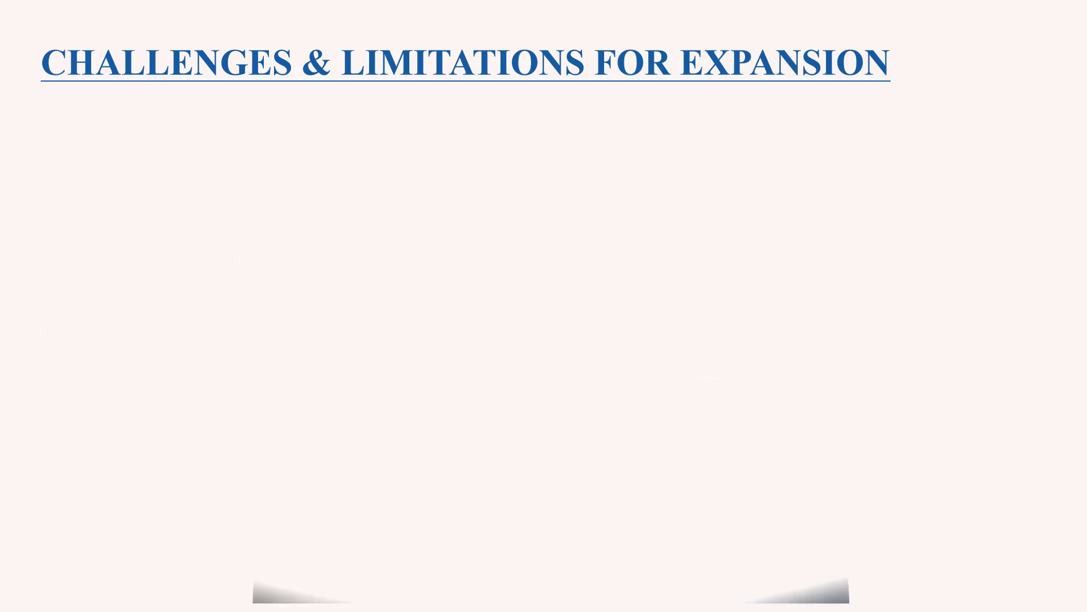
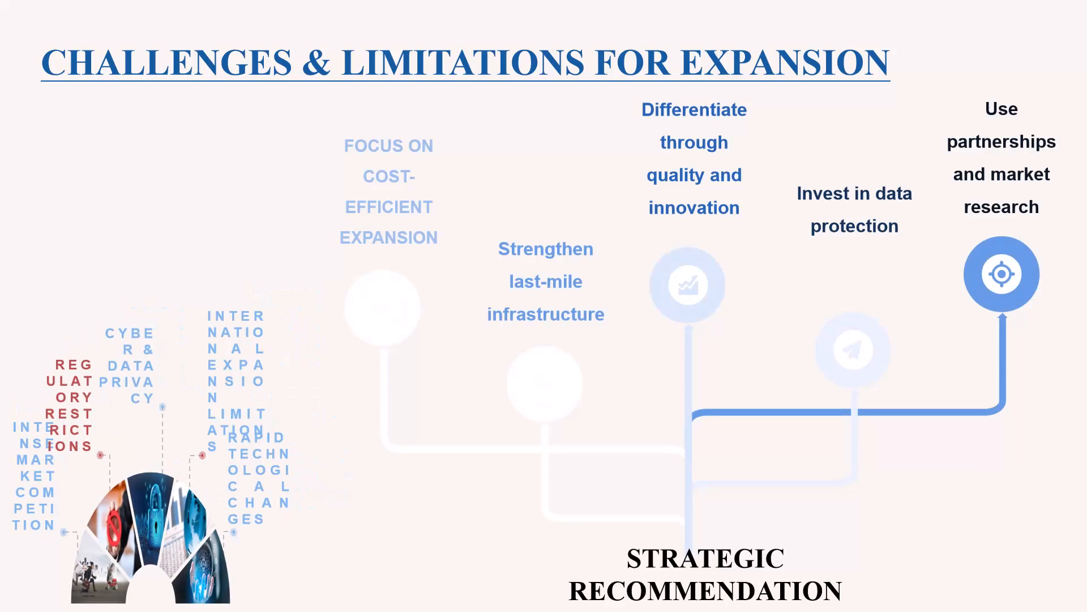
Go back one step in the running slide show to recheck the transition of the semicircular challenges graphic.
key(Left)
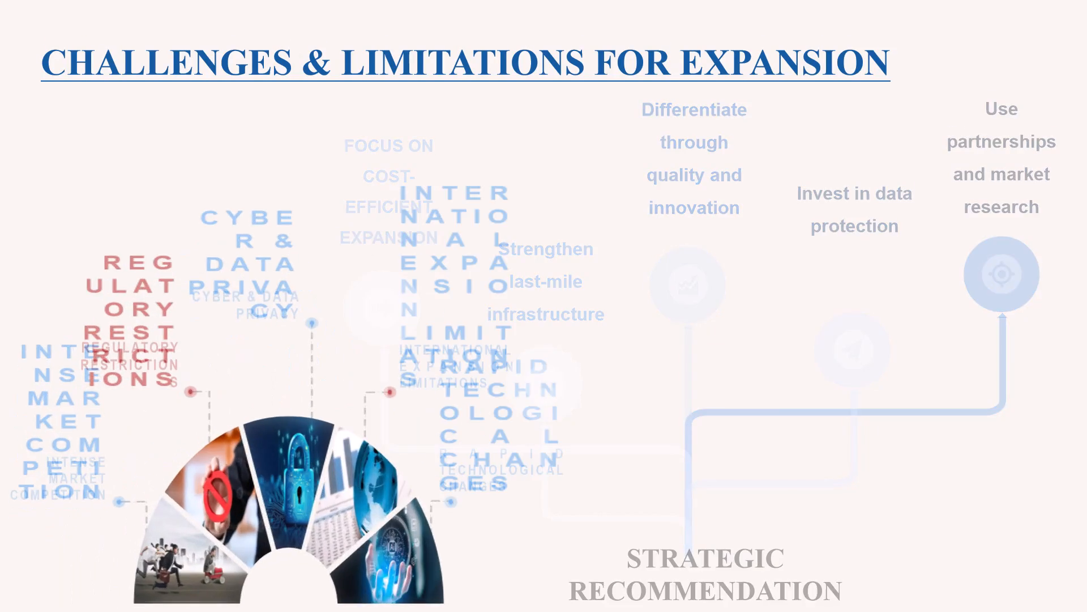
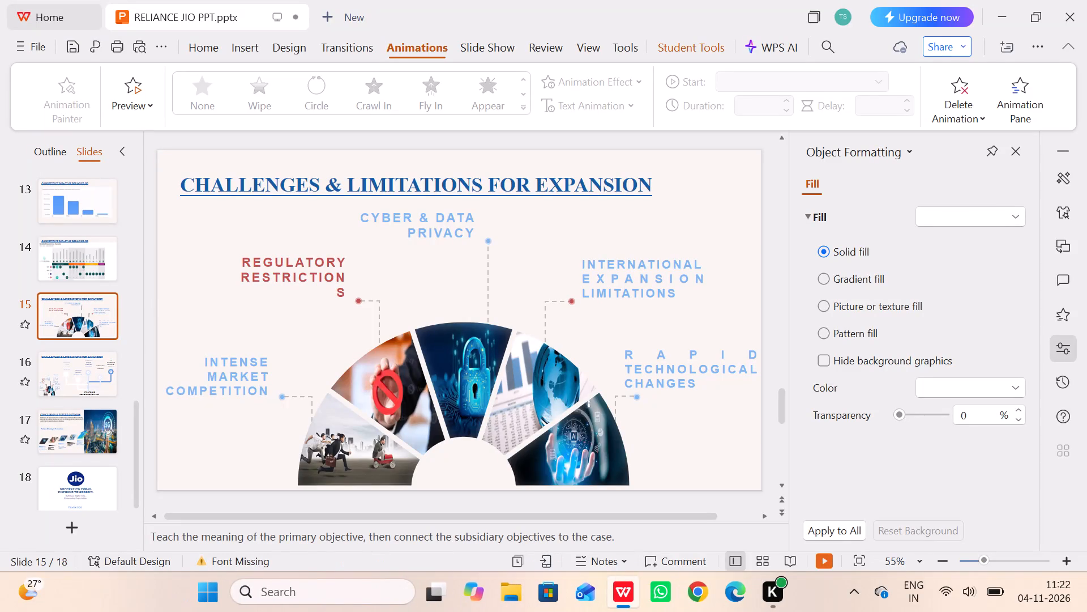
Widen the Regulatory Restrictions text box toward its outer side so the word RESTRICTIONS fits on one line.
click(319, 280)
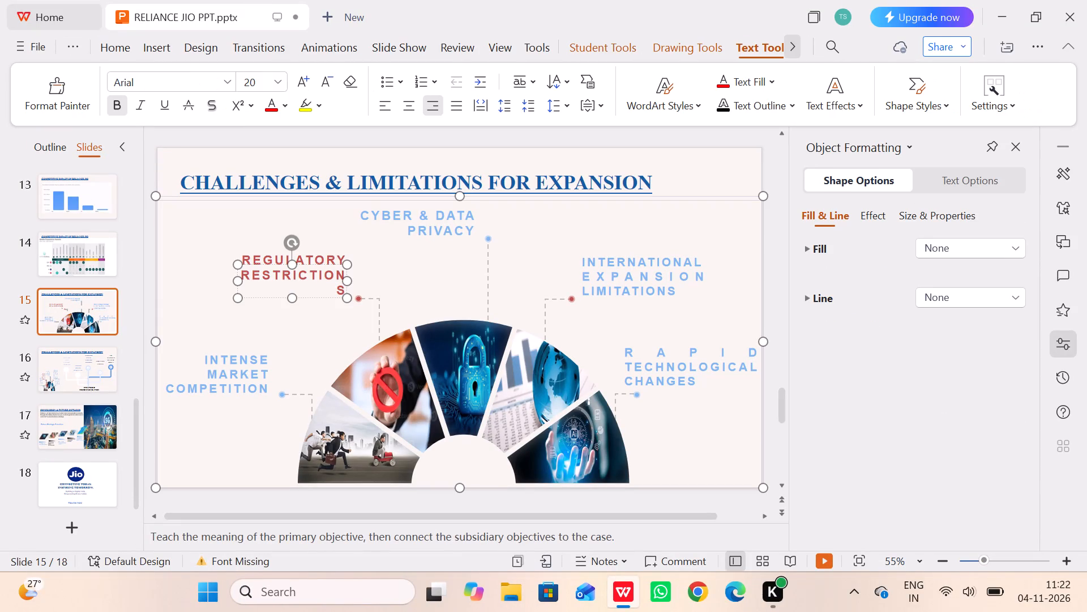
drag(239, 280, 224, 282)
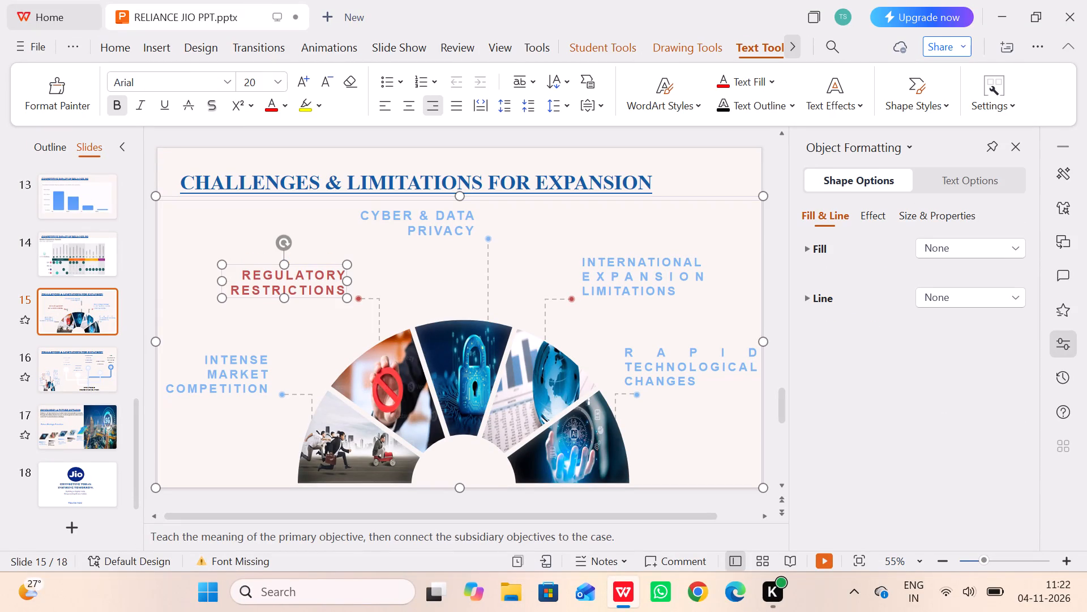
Save the presentation.
click(71, 47)
click(73, 71)
Start the slide show from the Challenges & Limitations for Expansion slide to check the semicircular graphic and its labels.
double_click(65, 304)
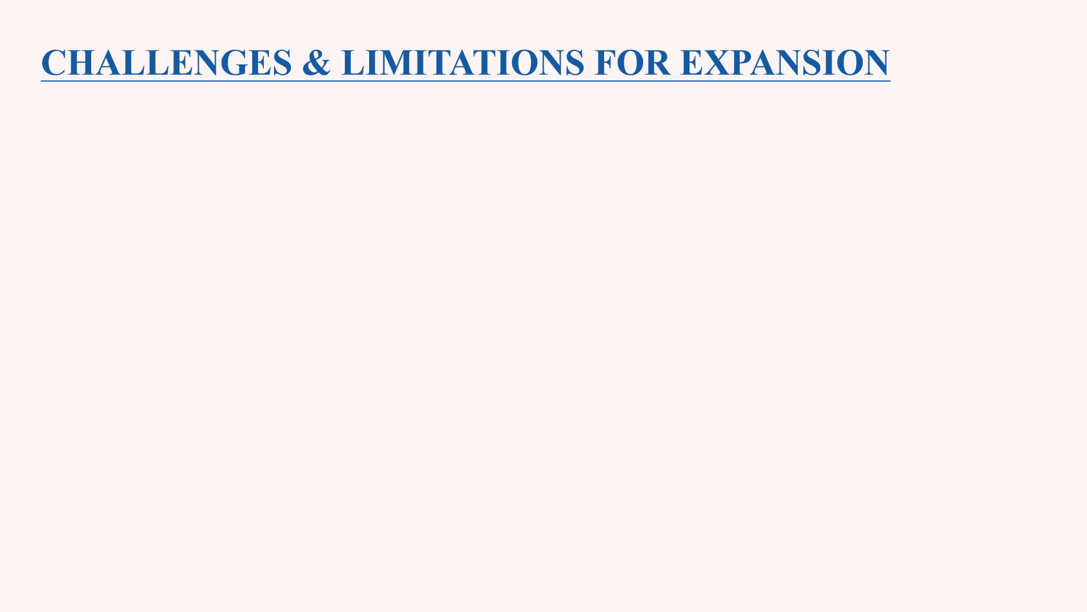
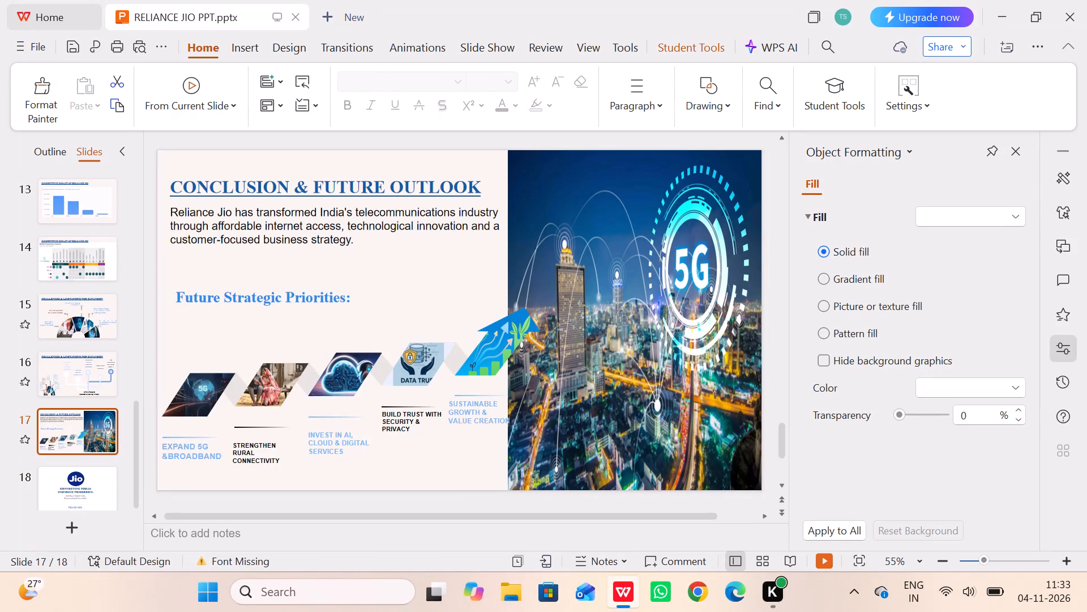
Insert a line break before CREATION in the Sustainable Growth & Value Creation label under the growth-arrow image.
click(450, 410)
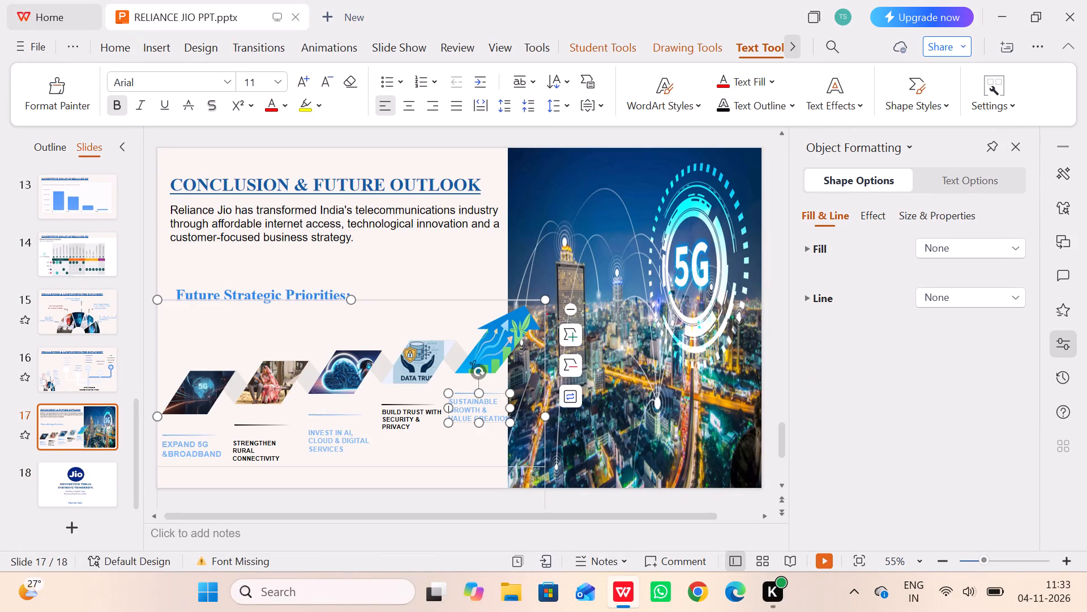
click(471, 416)
key(Return)
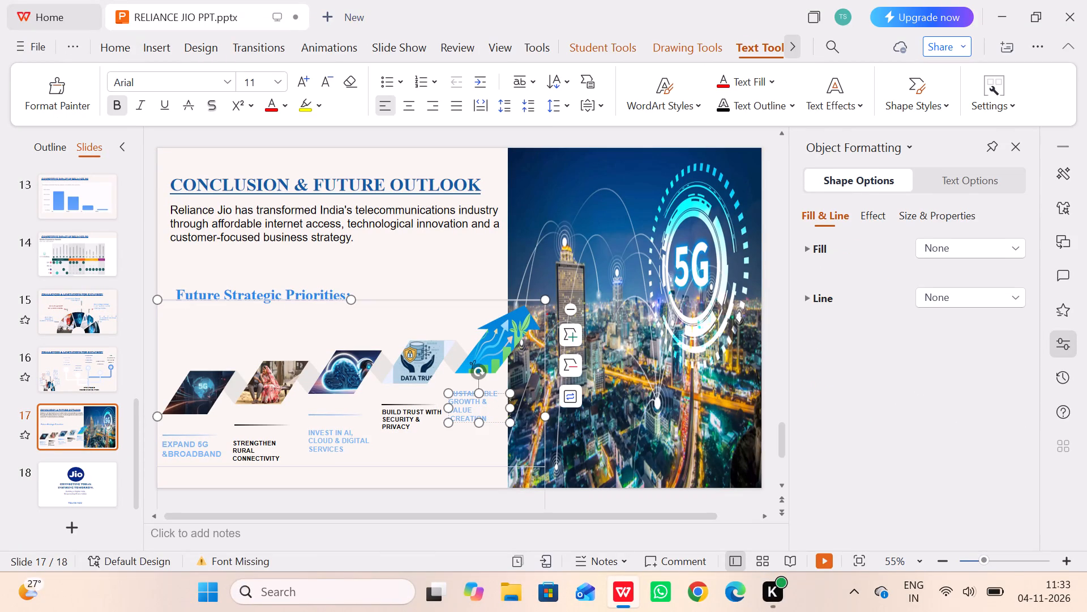
Select the full Sustainable Growth & Value Creation label text and open its font size choices.
drag(489, 414, 446, 390)
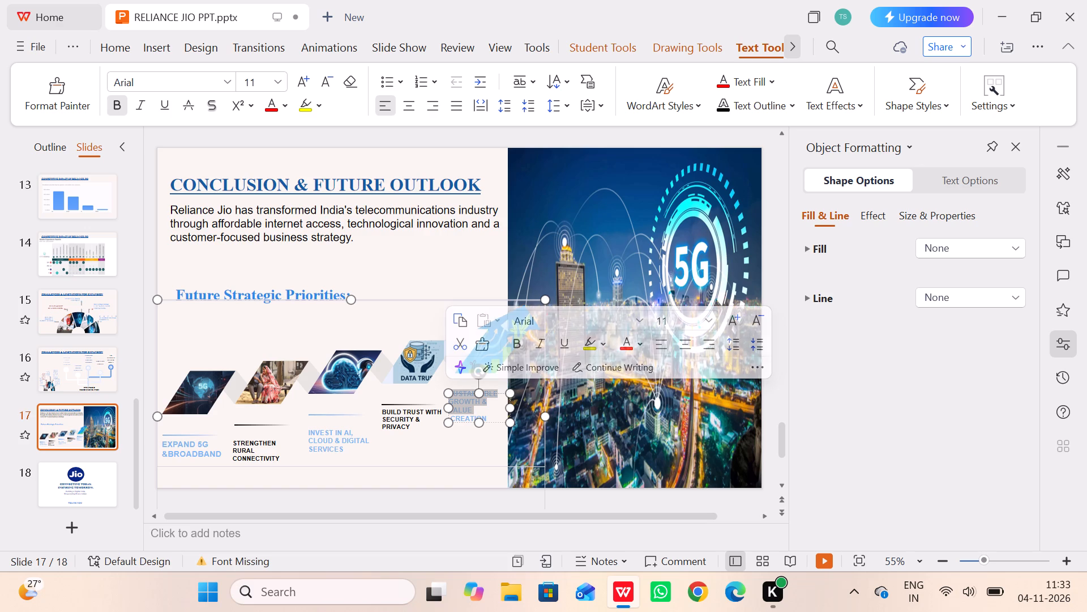
drag(488, 418, 436, 401)
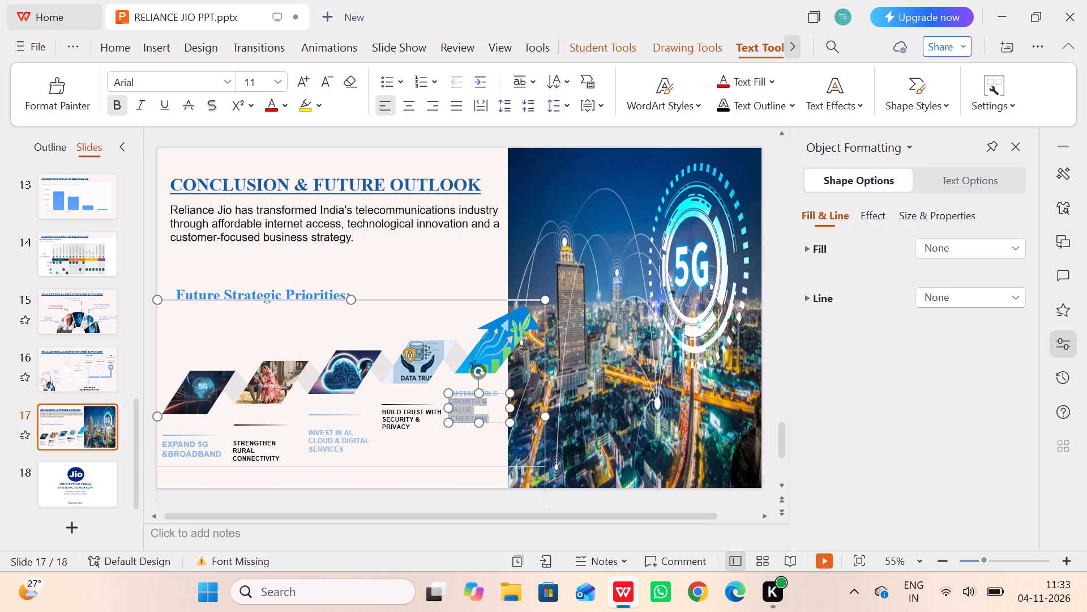
drag(436, 401, 432, 389)
click(697, 322)
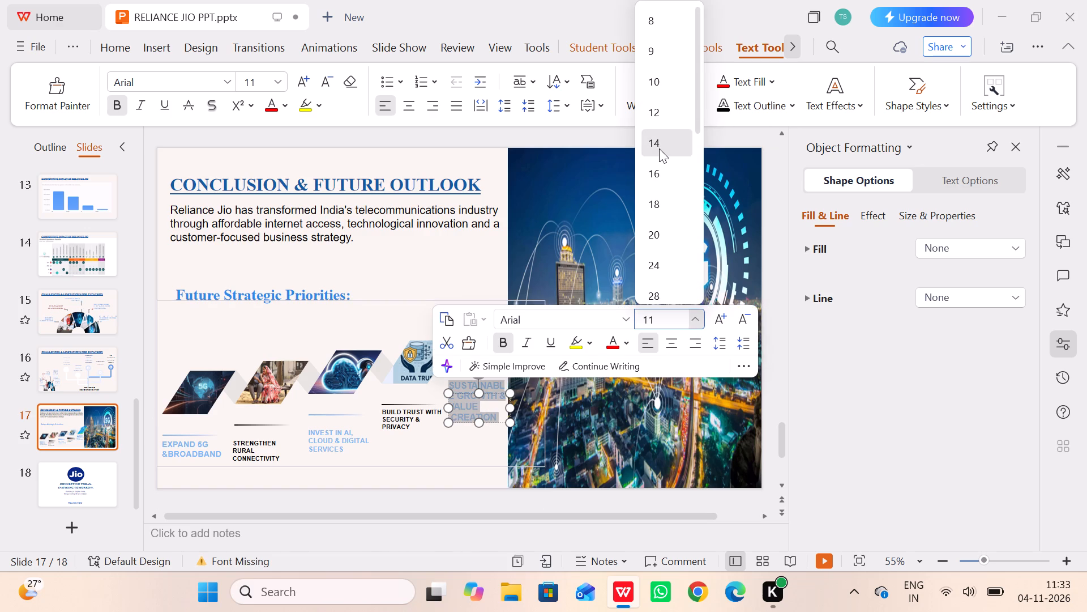
Set the Sustainable Growth & Value Creation label to 16 pt and move its text box down, clear of the arrow picture.
click(657, 178)
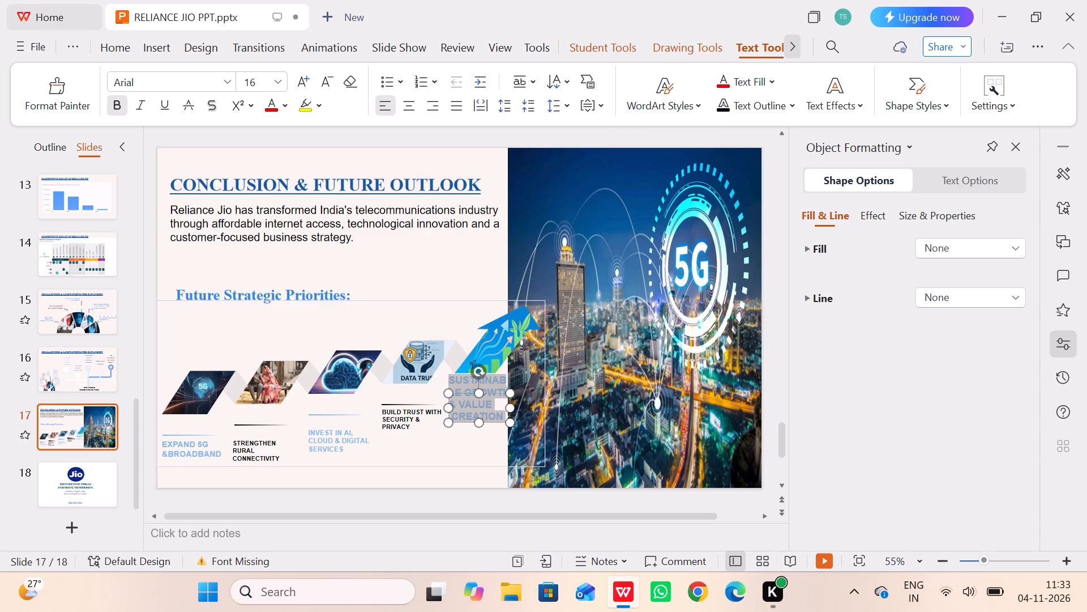
click(489, 426)
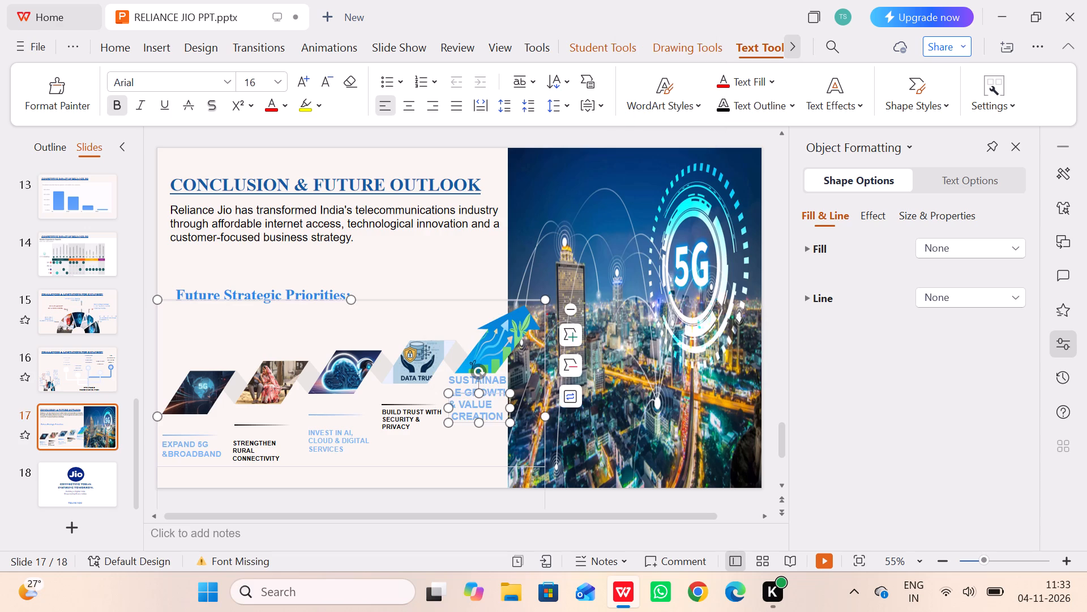
click(490, 422)
drag(494, 421, 493, 443)
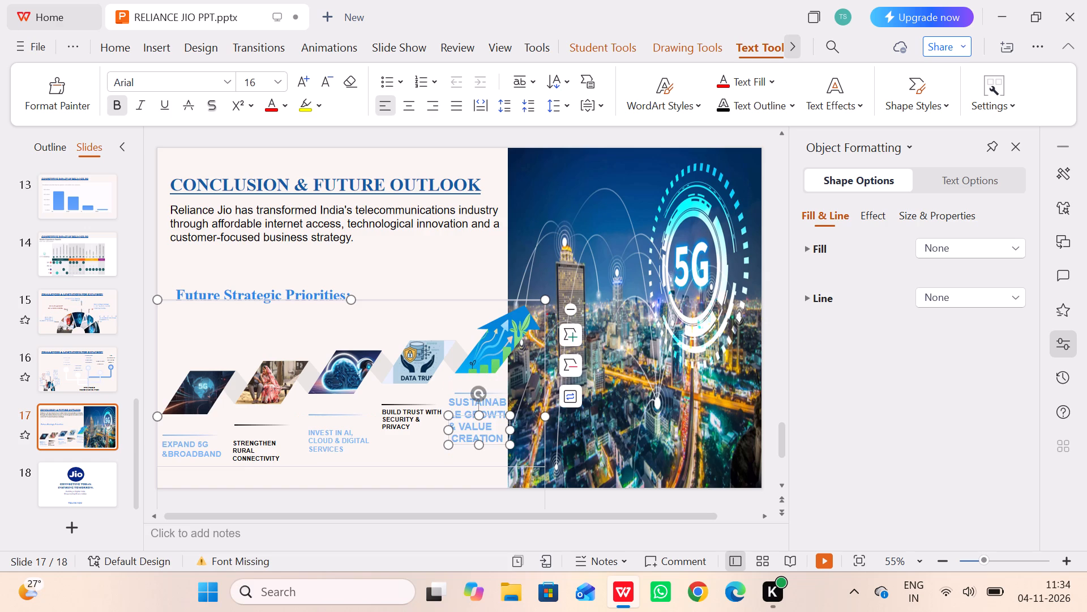
Set the Sustainable Growth & Value Creation label's font size to 13.5 and extend its text box slightly downward.
drag(503, 435, 448, 403)
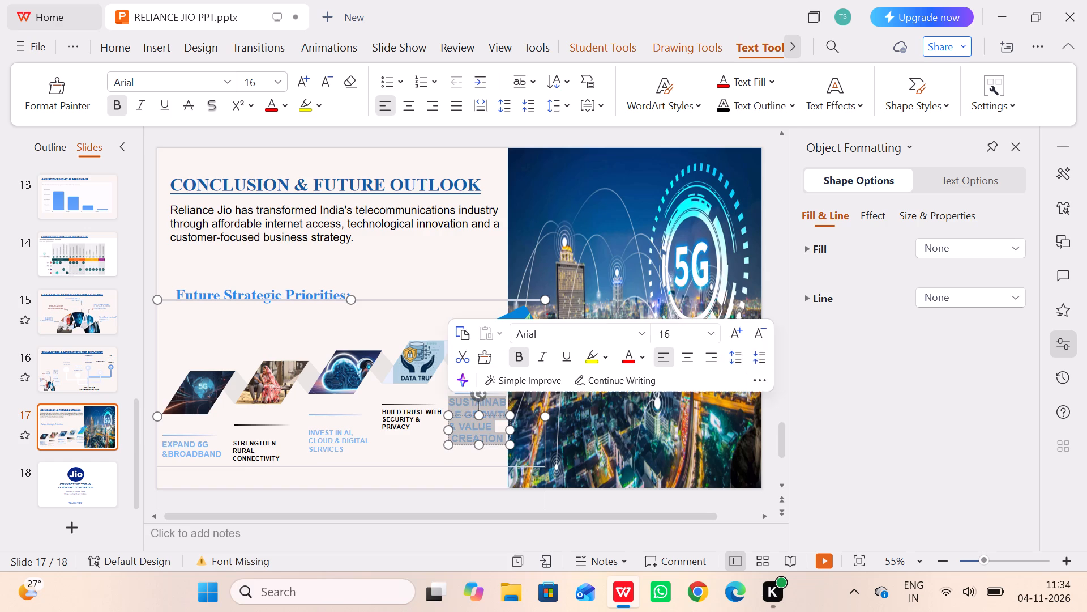
click(712, 333)
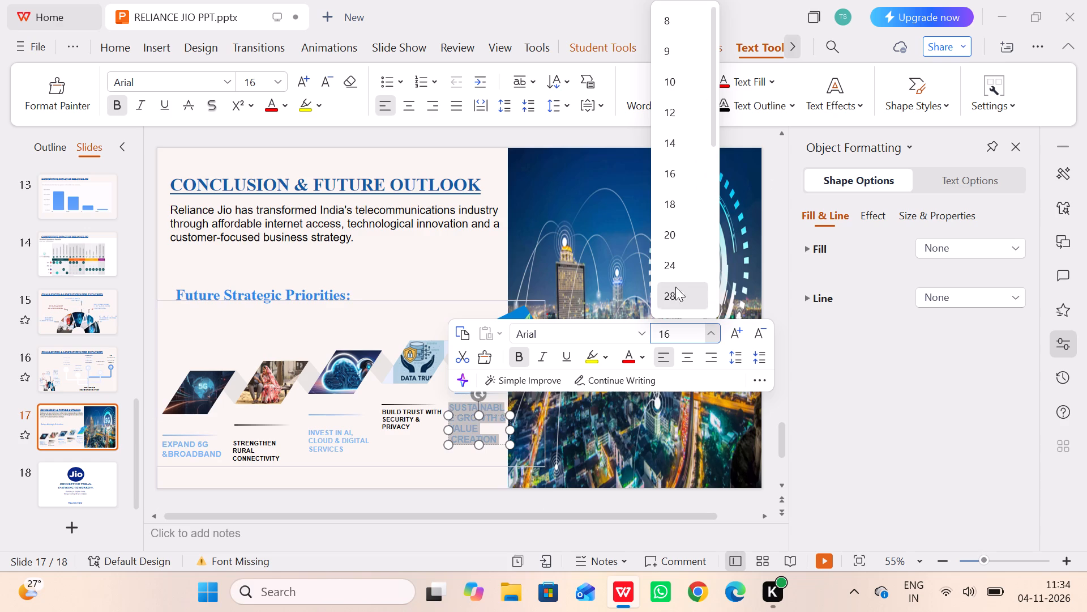
click(679, 329)
text(13.5)
key(Return)
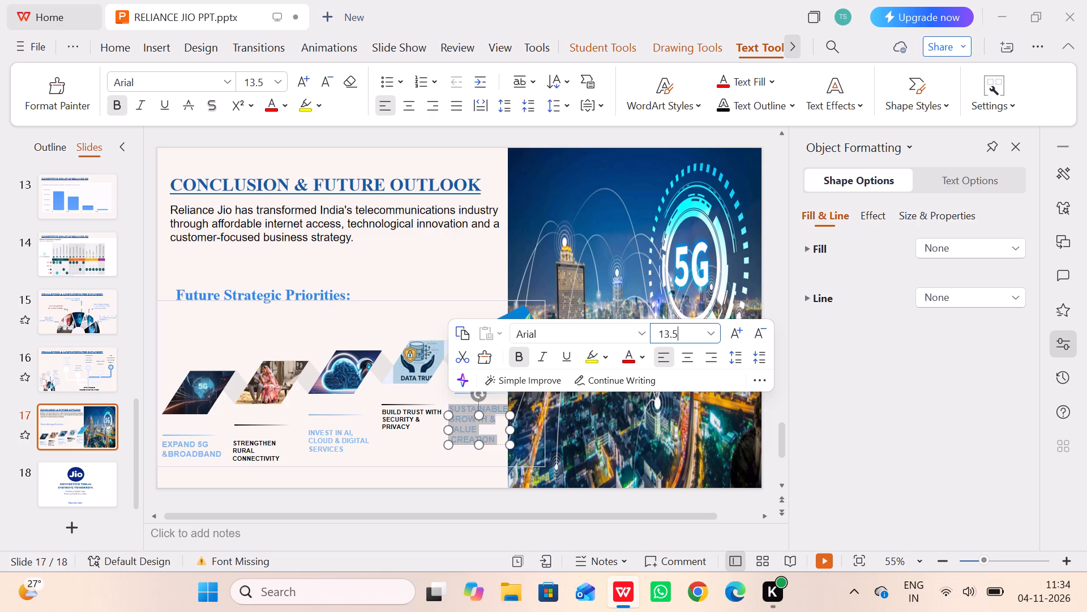
drag(480, 447, 480, 457)
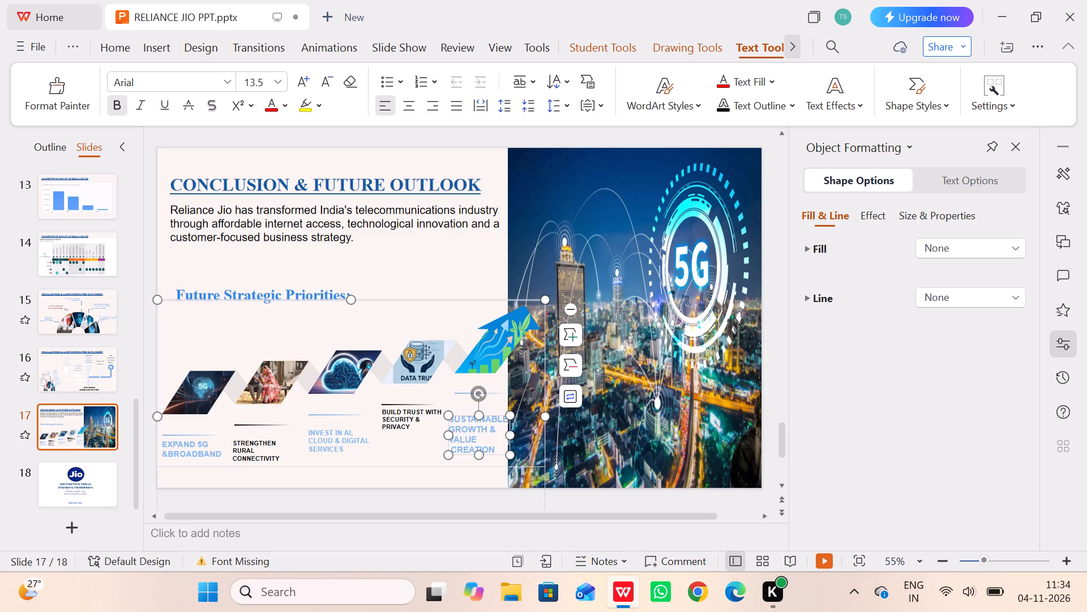
Extend the Sustainable Growth & Value Creation text box slightly upward and move it up a little beneath its divider line.
drag(479, 414, 480, 401)
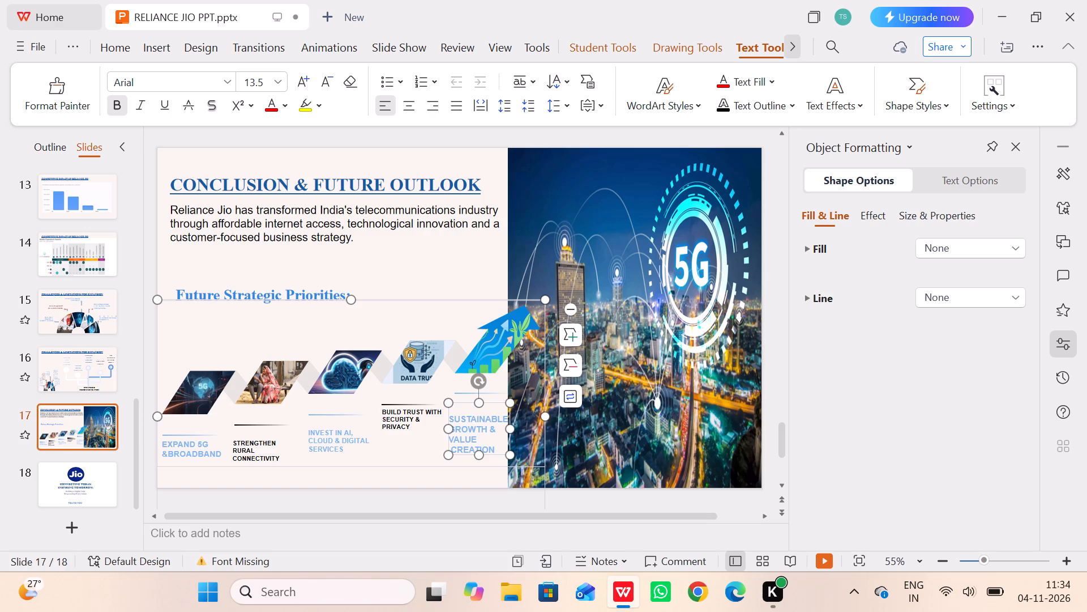
drag(491, 405, 491, 399)
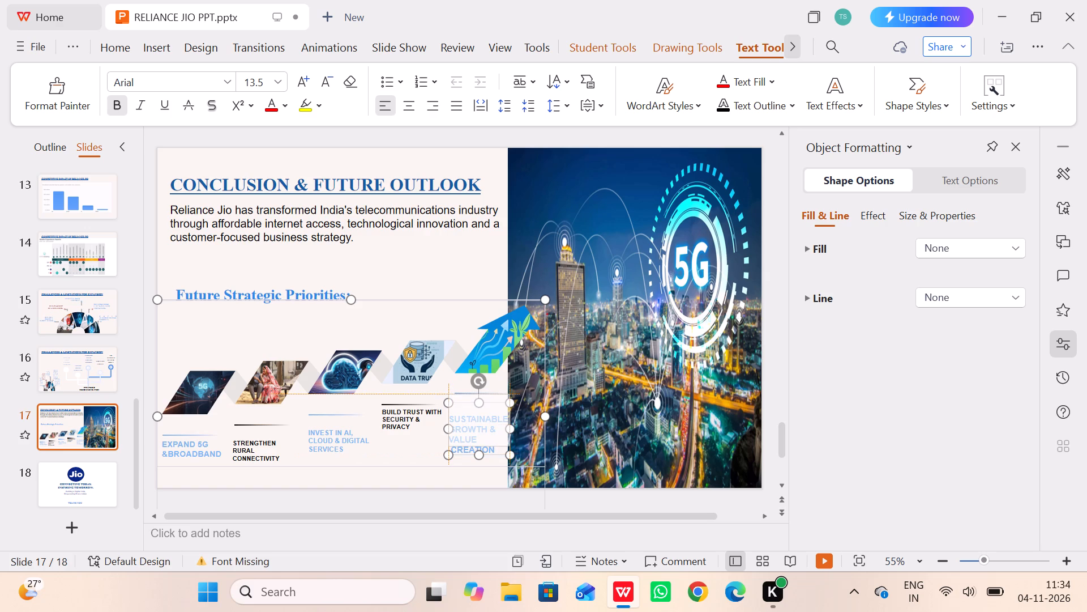
drag(491, 399, 492, 399)
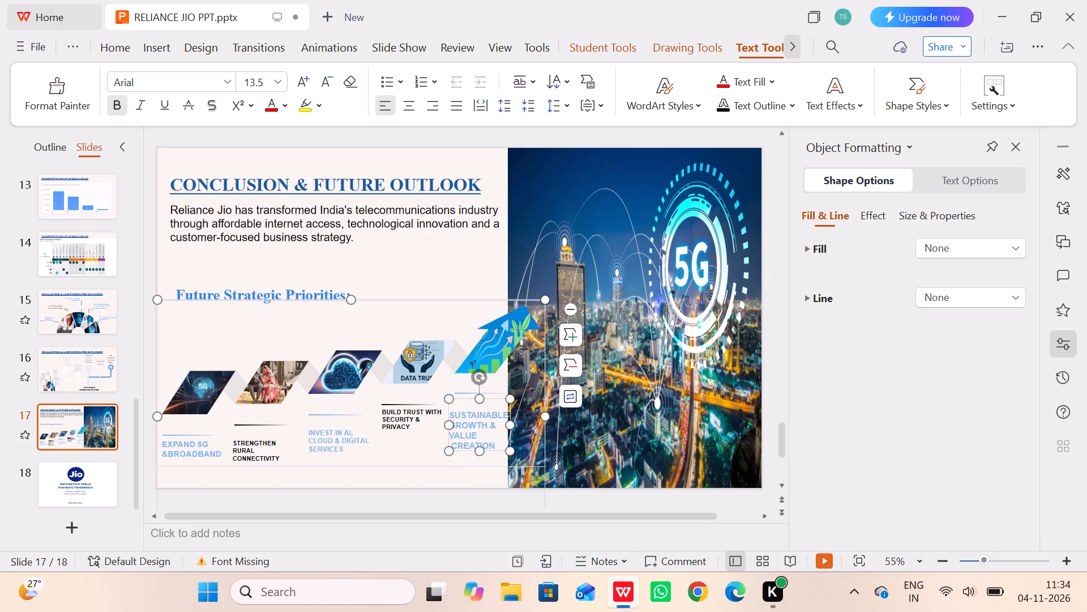
Set the Build Trust with Security & Privacy label to 14 pt and move its text box down, below its divider line.
click(420, 417)
drag(413, 426, 377, 409)
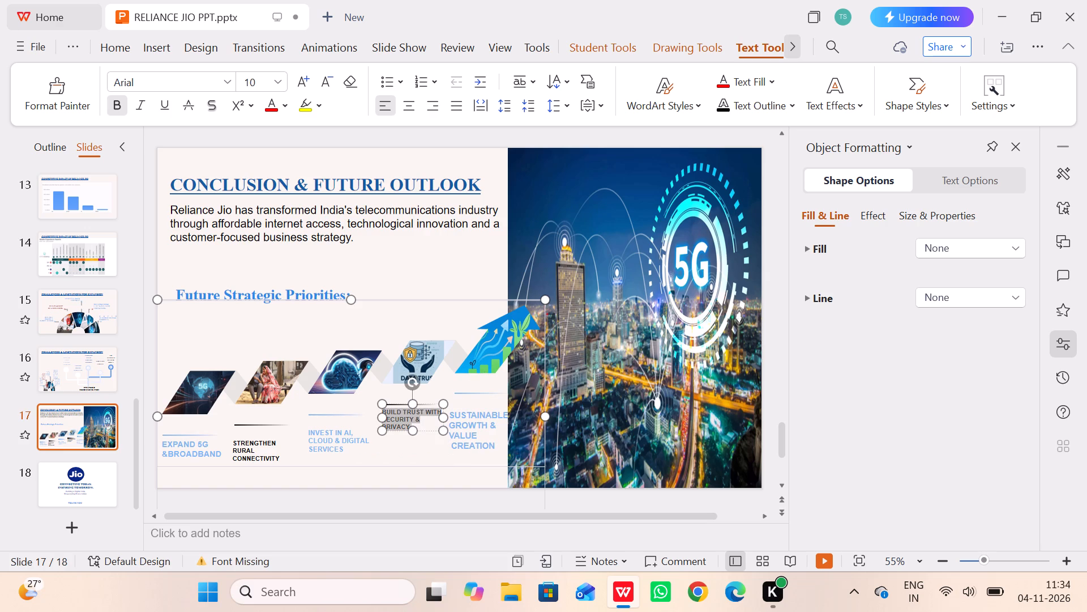
drag(377, 409, 376, 406)
click(633, 336)
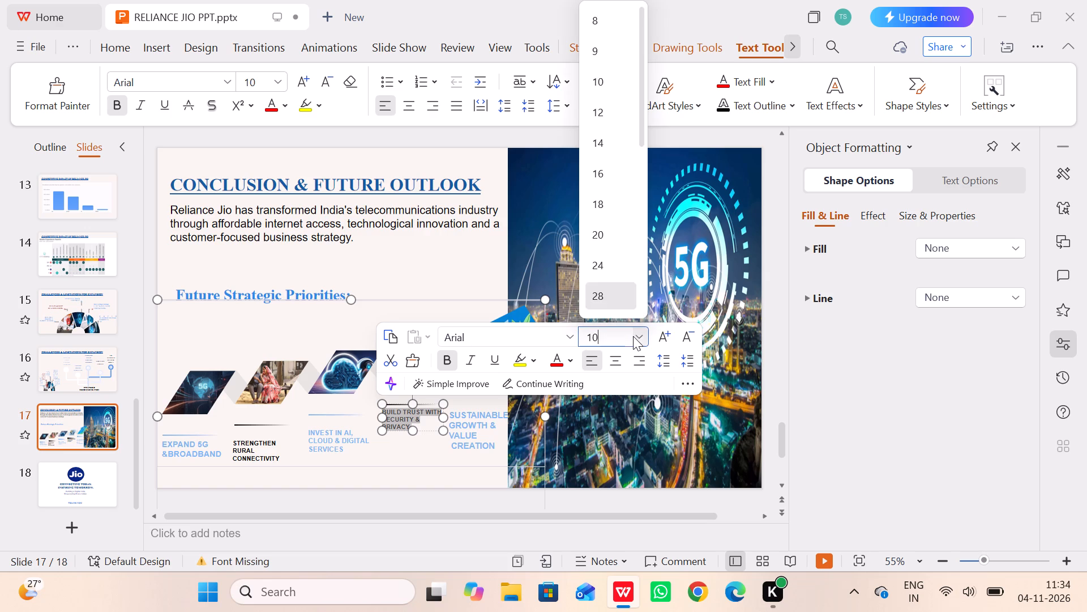
click(600, 141)
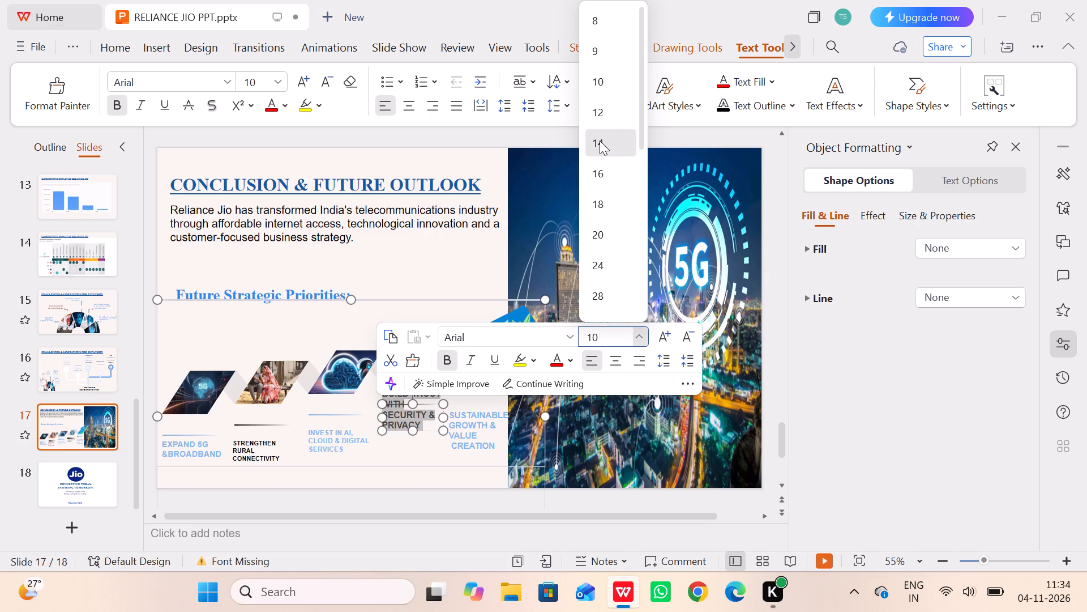
click(428, 428)
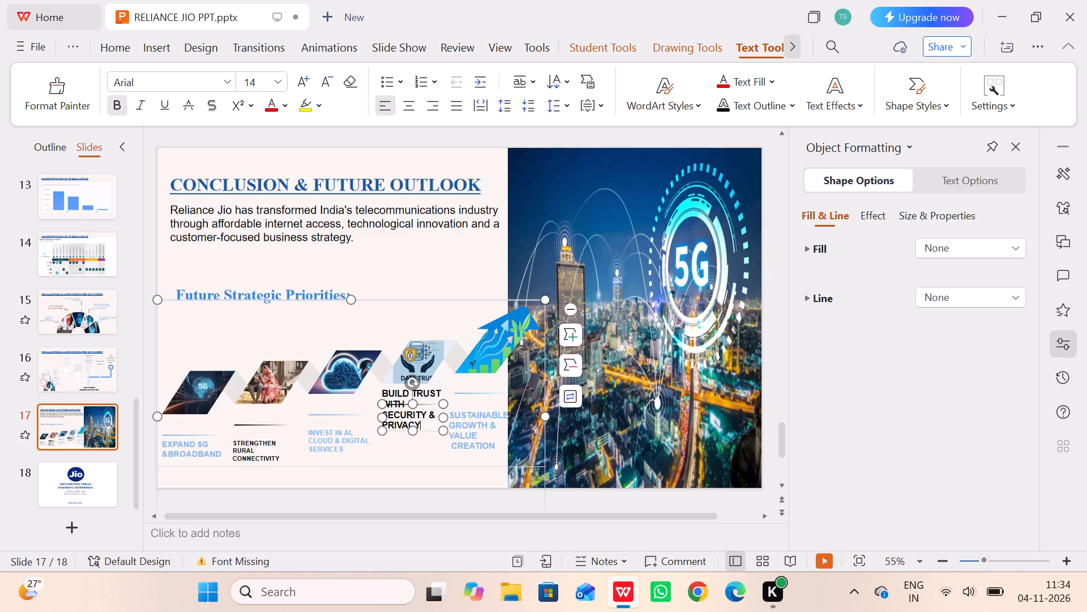
drag(422, 431, 423, 441)
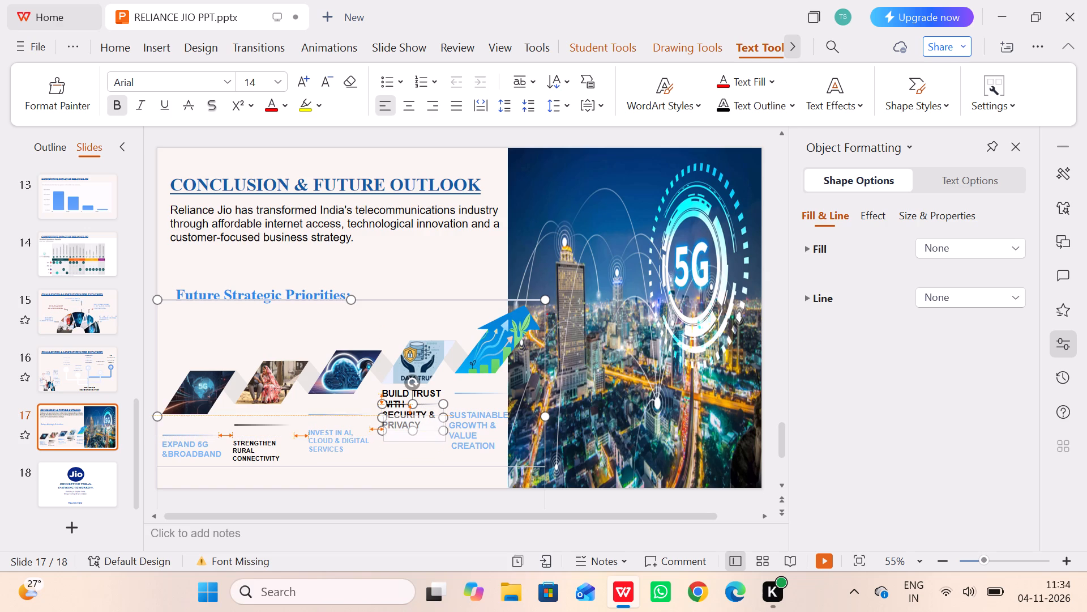
drag(423, 441, 422, 444)
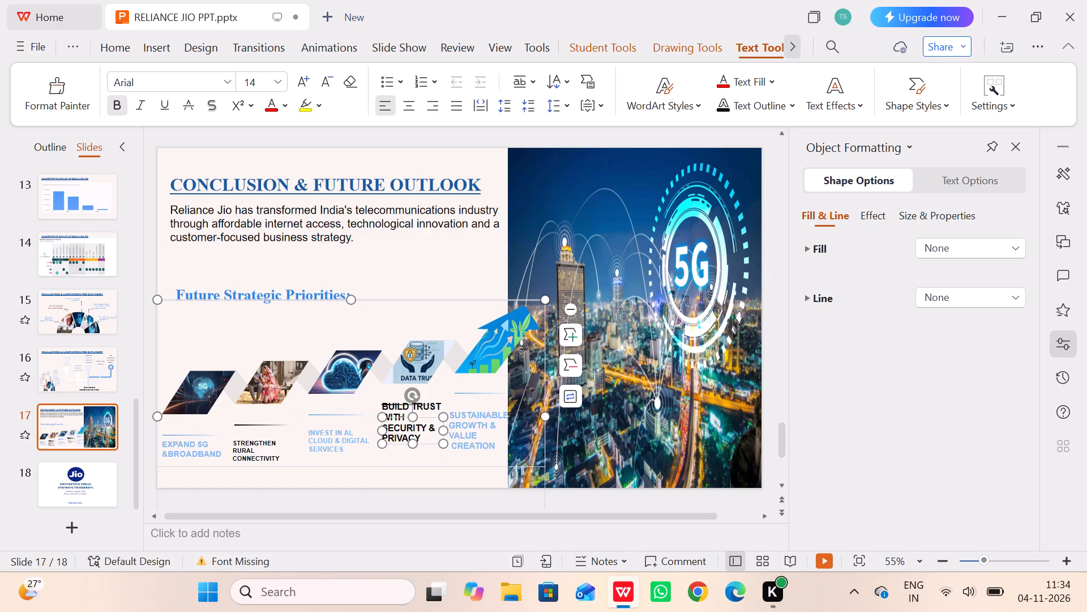
drag(422, 444, 423, 451)
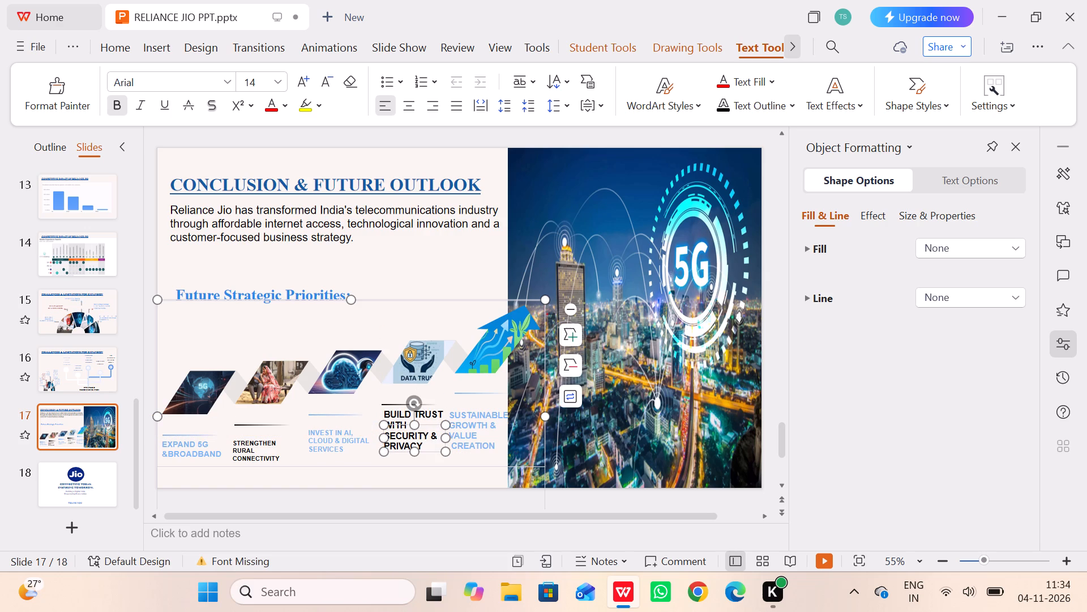
Select the full text of the Invest in AI, Cloud & Digital Services label and open its font size choices.
click(343, 444)
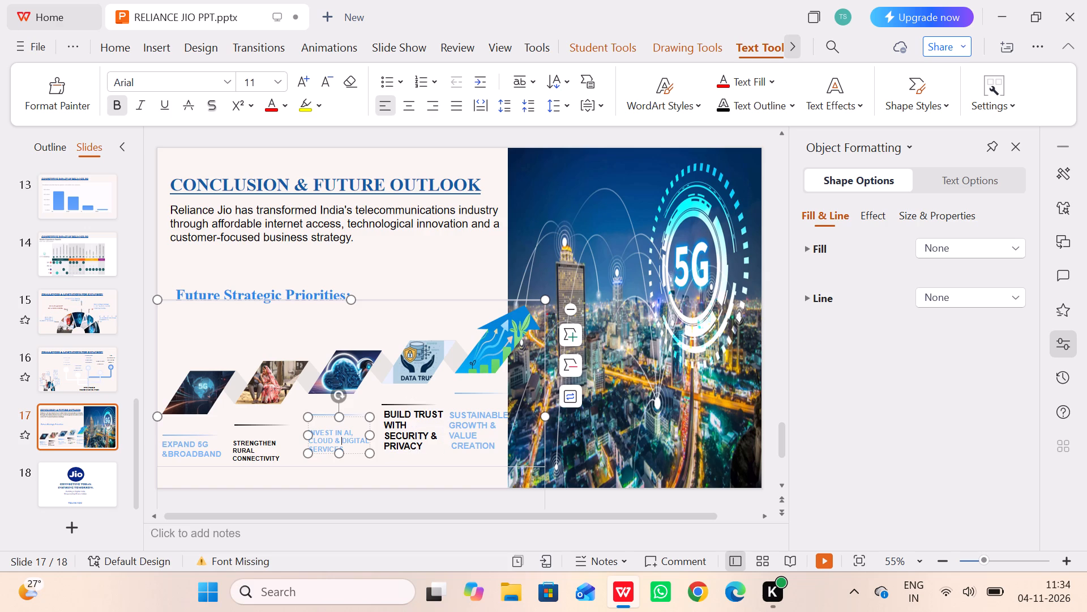
click(349, 447)
drag(349, 447, 306, 426)
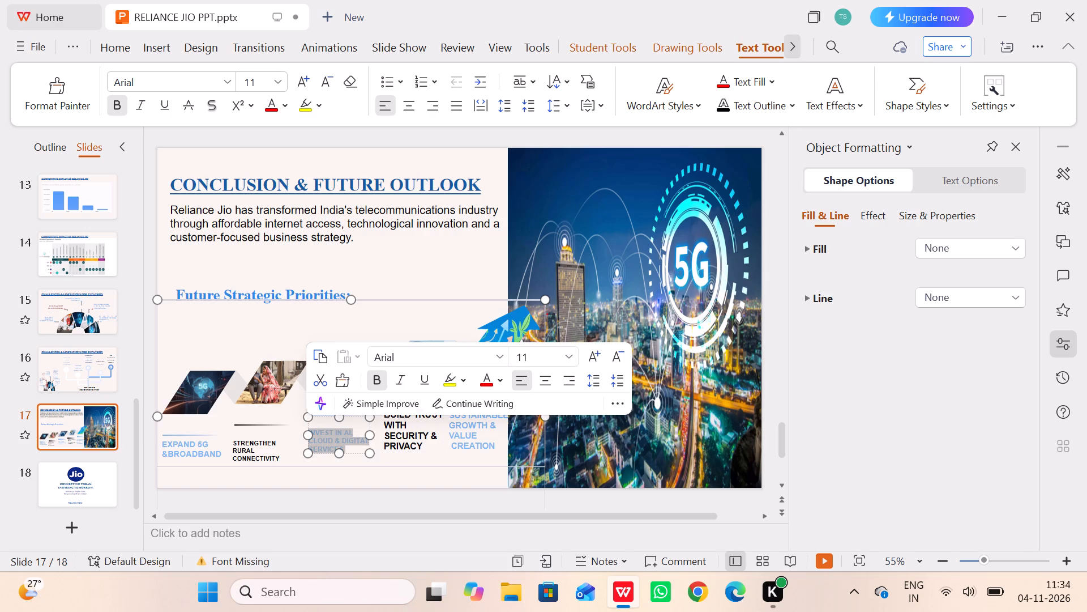
click(571, 355)
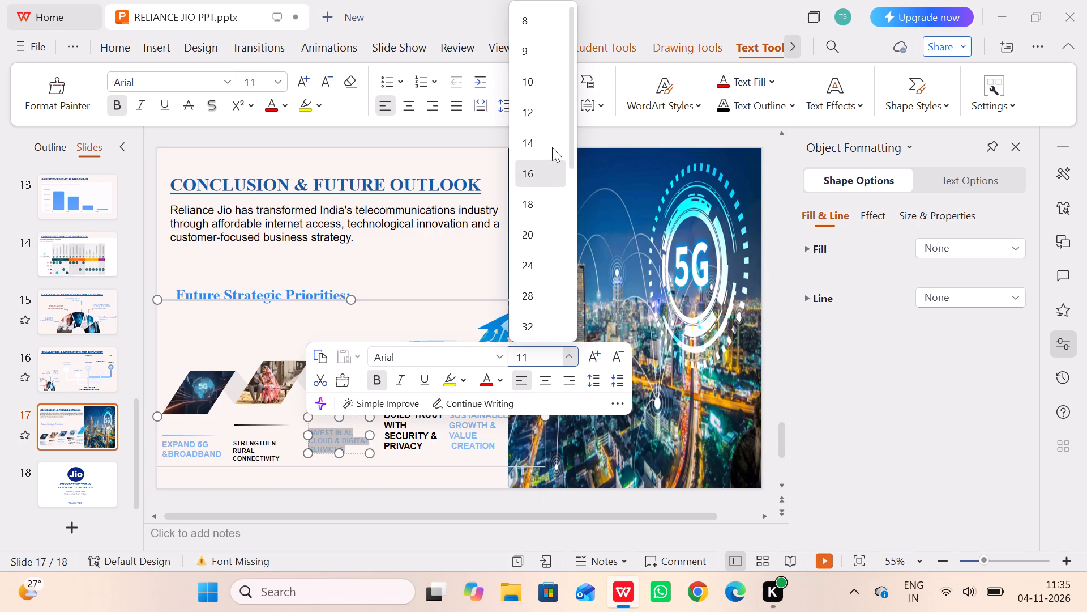
Set the Invest in AI, Cloud & Digital Services label's font size to 14 and move its text box slightly down.
click(551, 147)
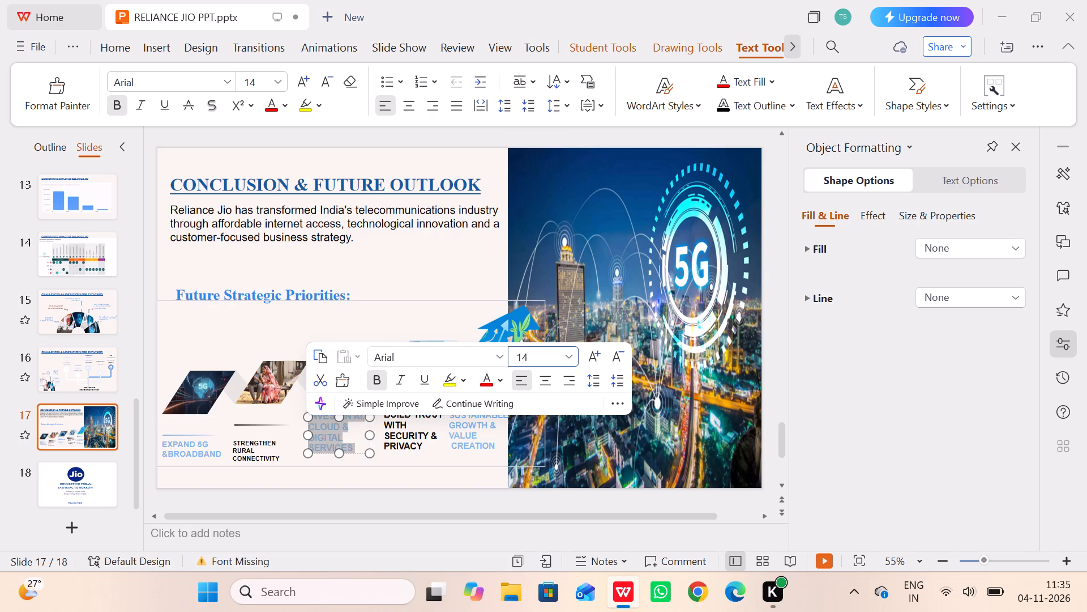
click(354, 453)
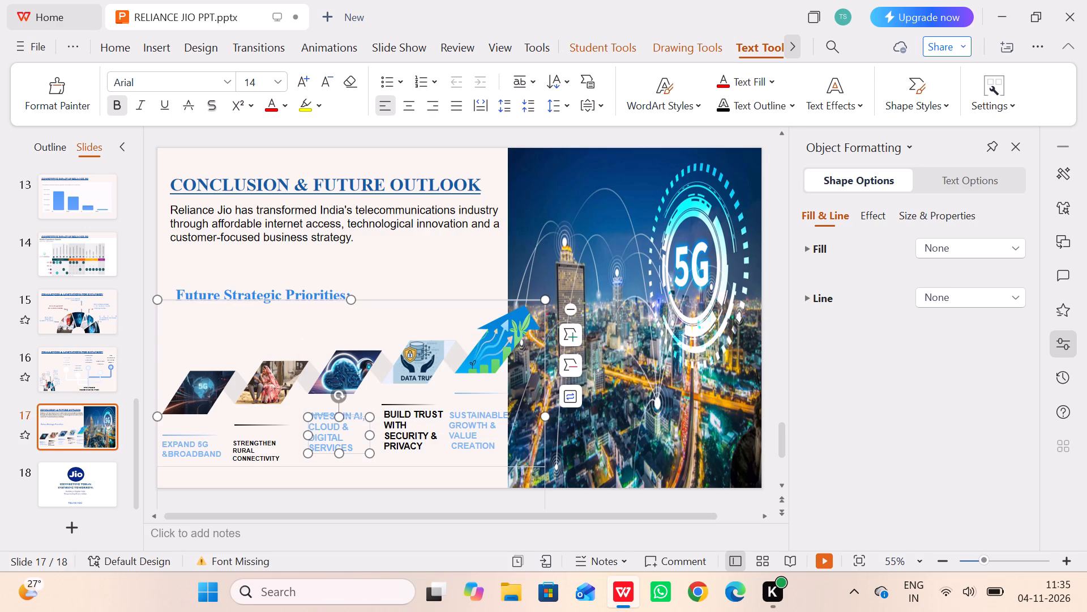
drag(355, 452, 354, 457)
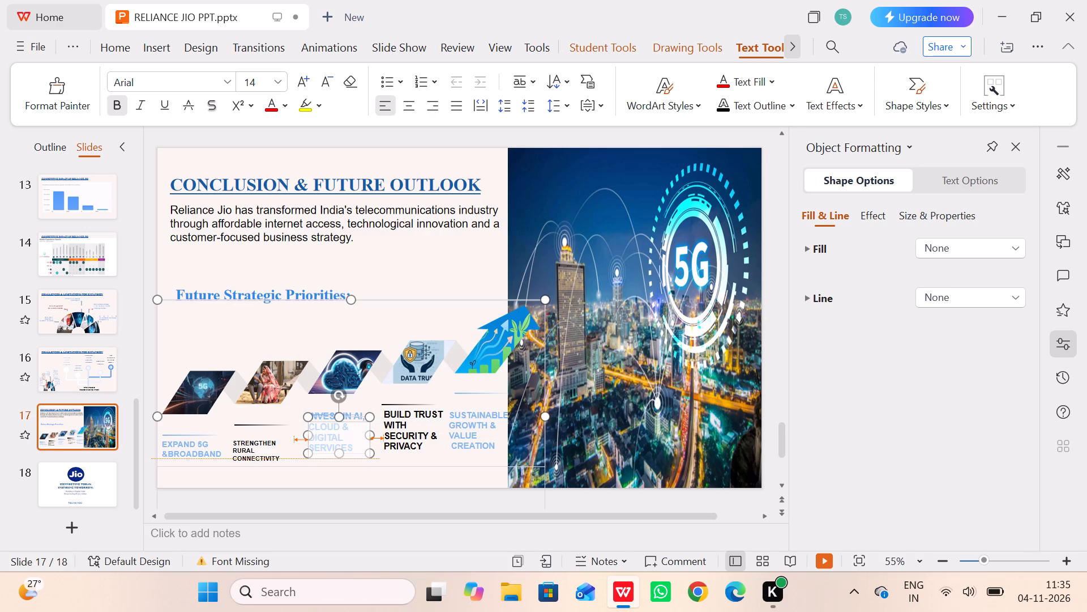
drag(354, 457, 354, 457)
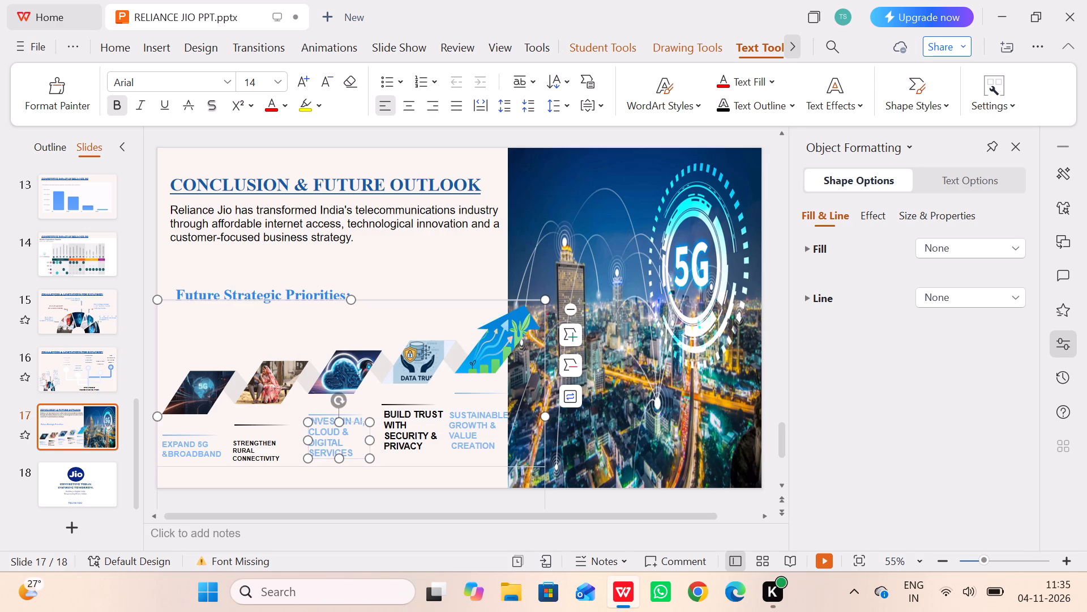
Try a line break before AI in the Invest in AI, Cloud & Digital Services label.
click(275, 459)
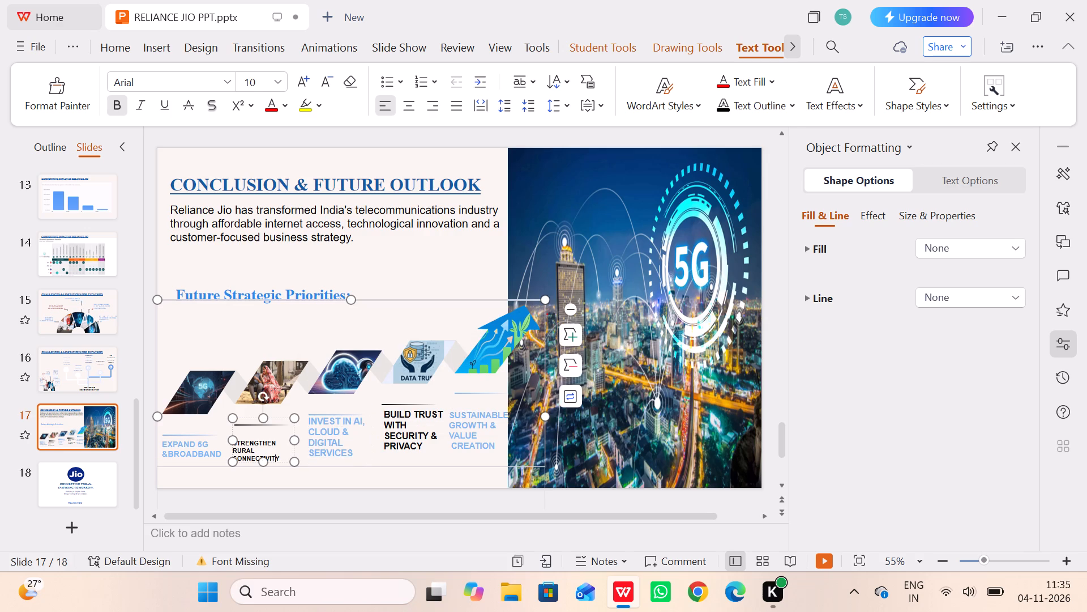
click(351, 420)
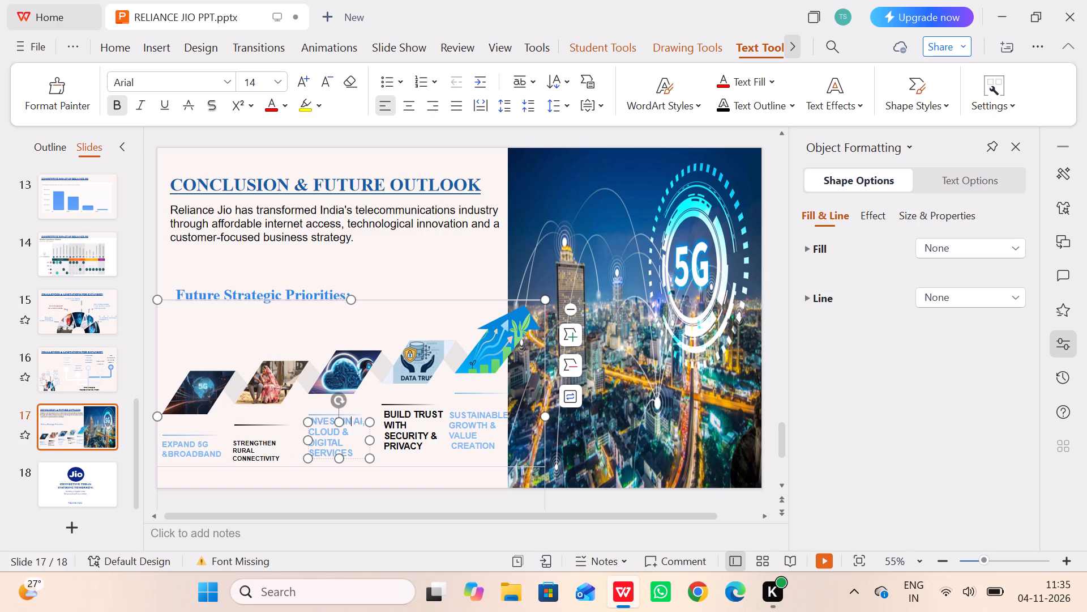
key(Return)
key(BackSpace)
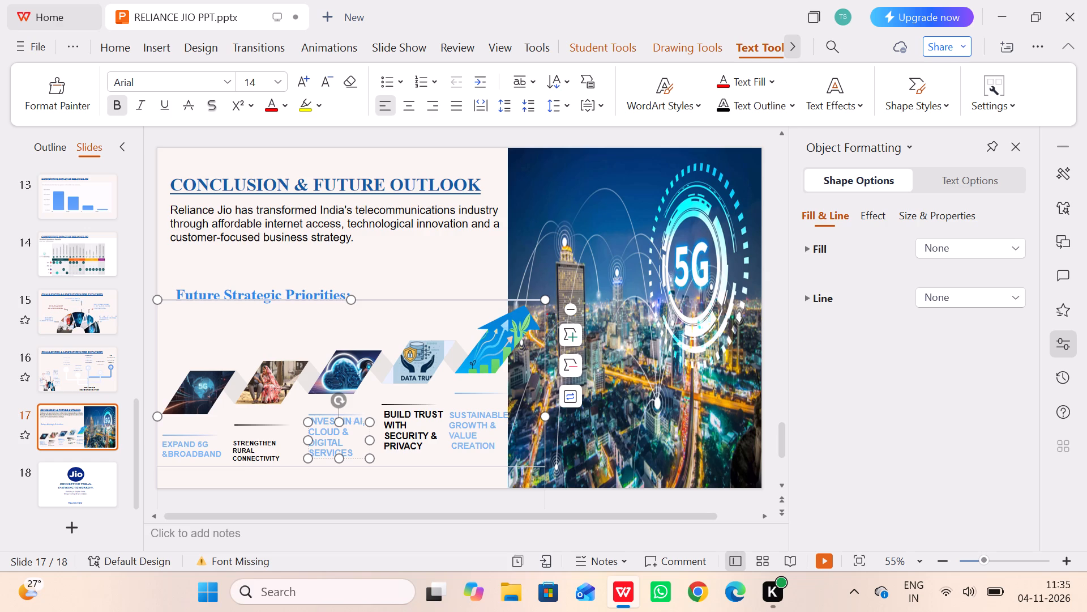
Resize the Invest in AI and Build Trust label boxes so their text sits lower beneath the divider lines.
drag(338, 461, 336, 474)
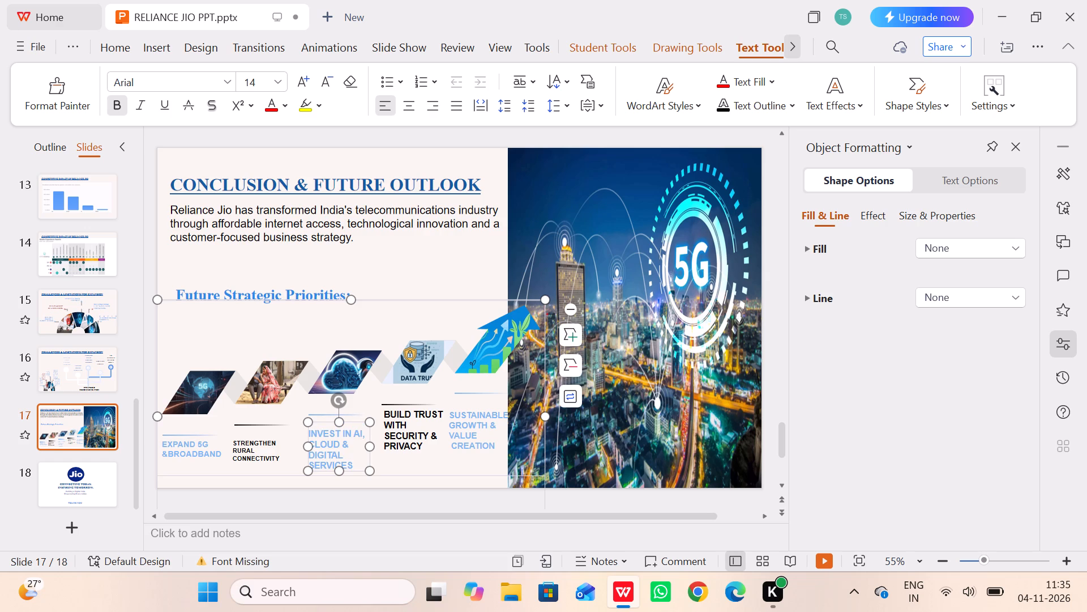
click(425, 442)
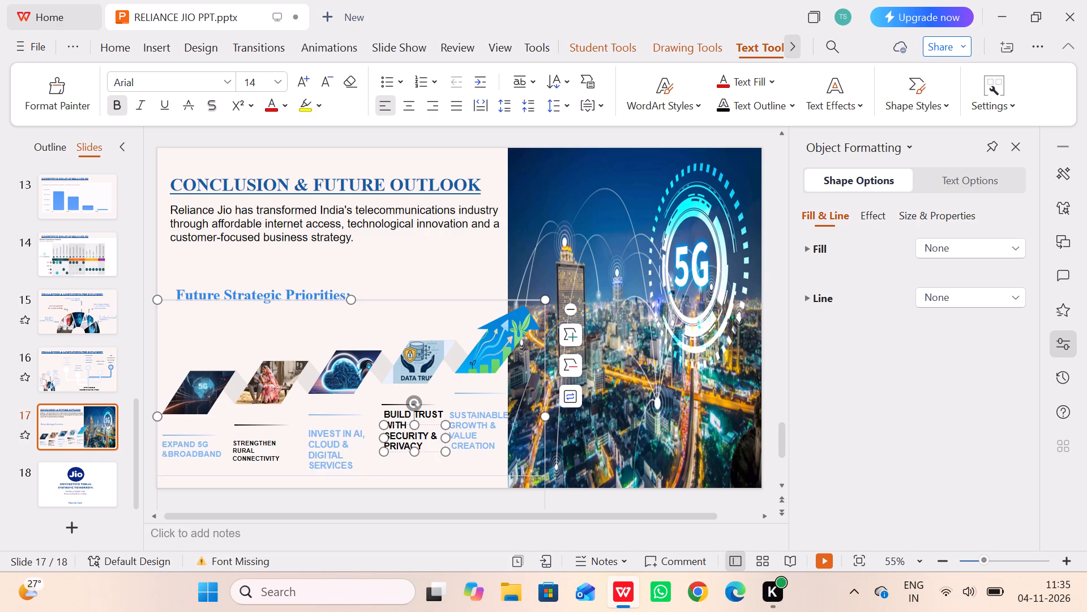
drag(414, 453, 413, 467)
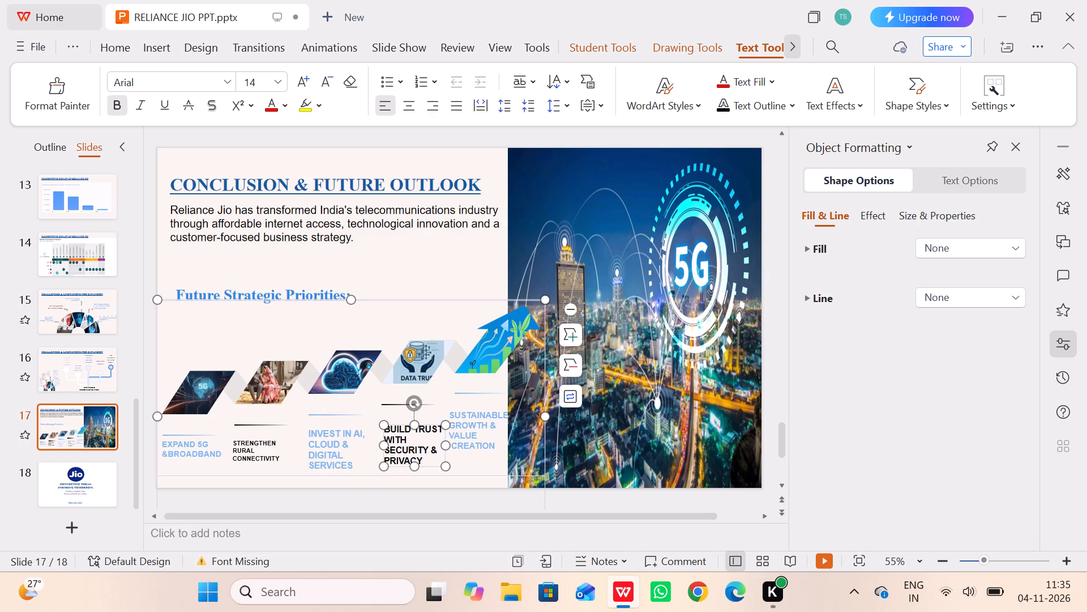
drag(415, 427, 416, 416)
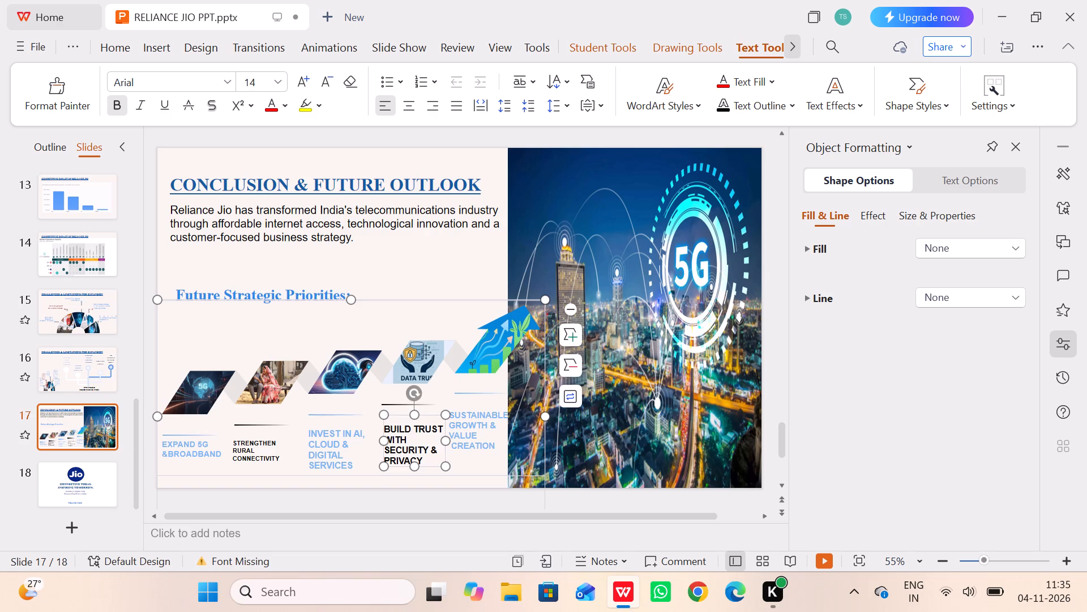
Extend the Strengthen Rural Connectivity label box downward, set its font size to 13.5 and widen it so CONNECTIVITY fits on one line.
click(268, 449)
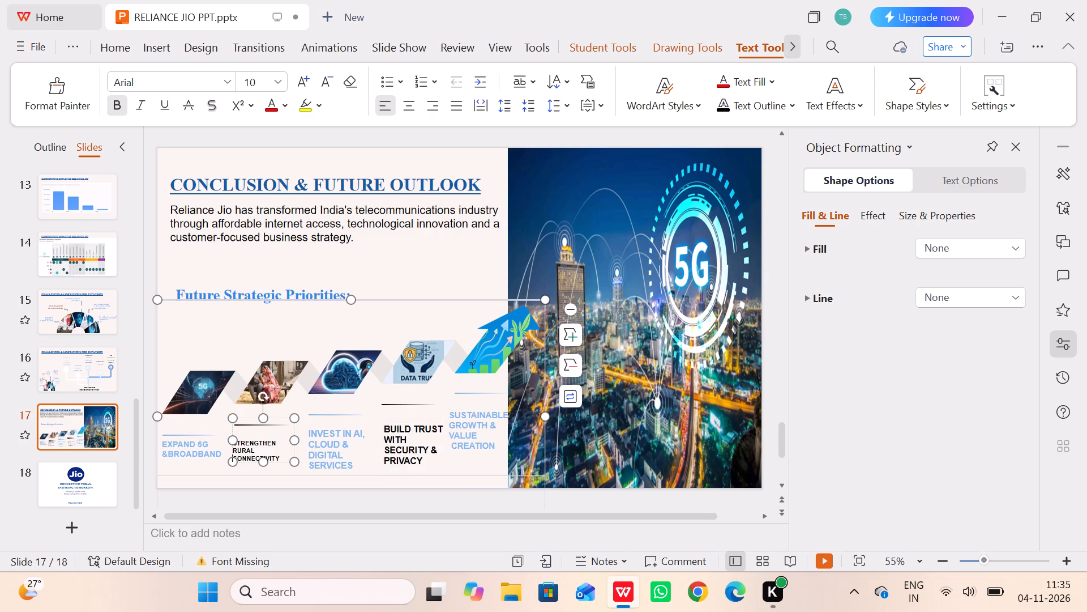
drag(263, 462, 263, 477)
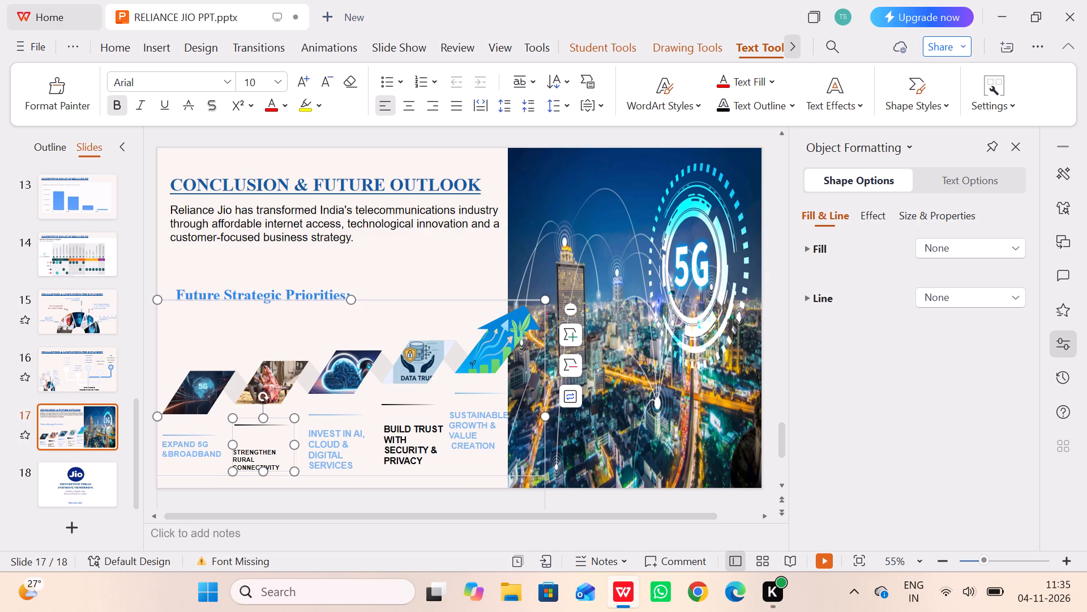
drag(279, 466, 210, 443)
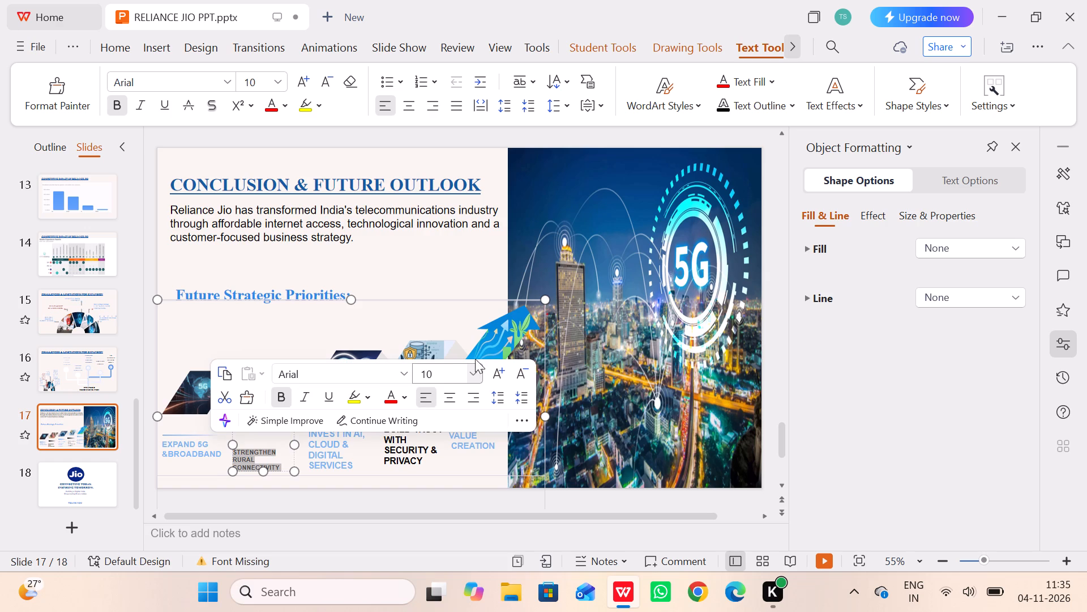
click(474, 364)
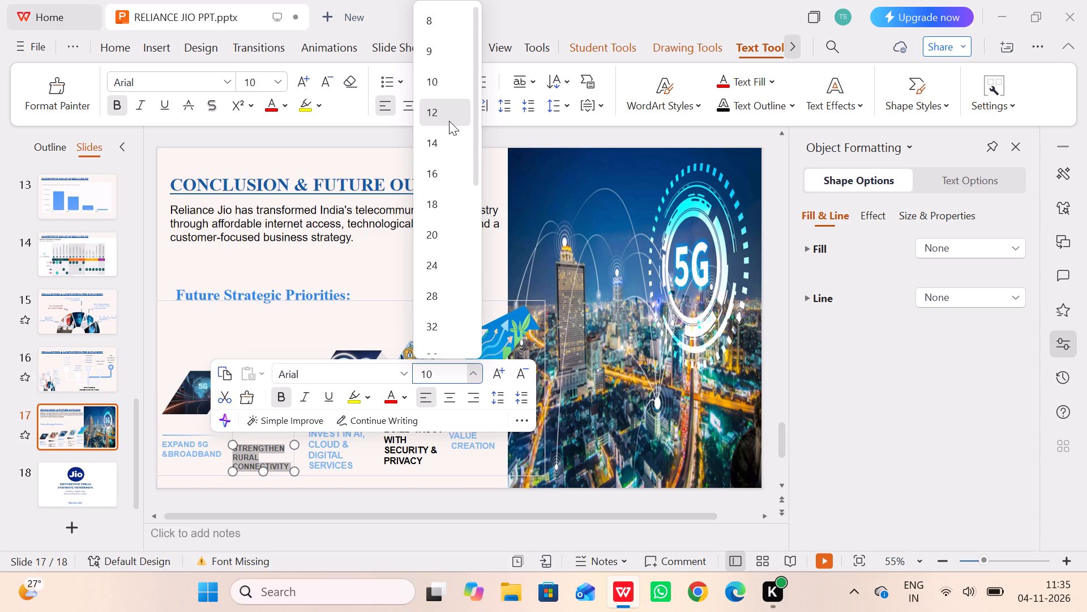
click(453, 375)
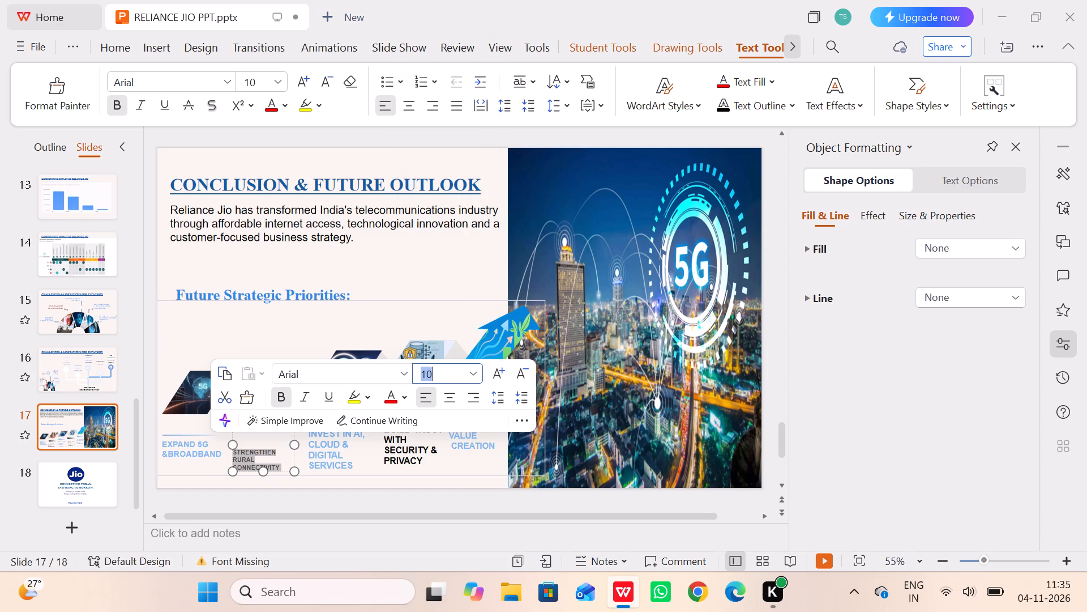
text(13.5)
key(Return)
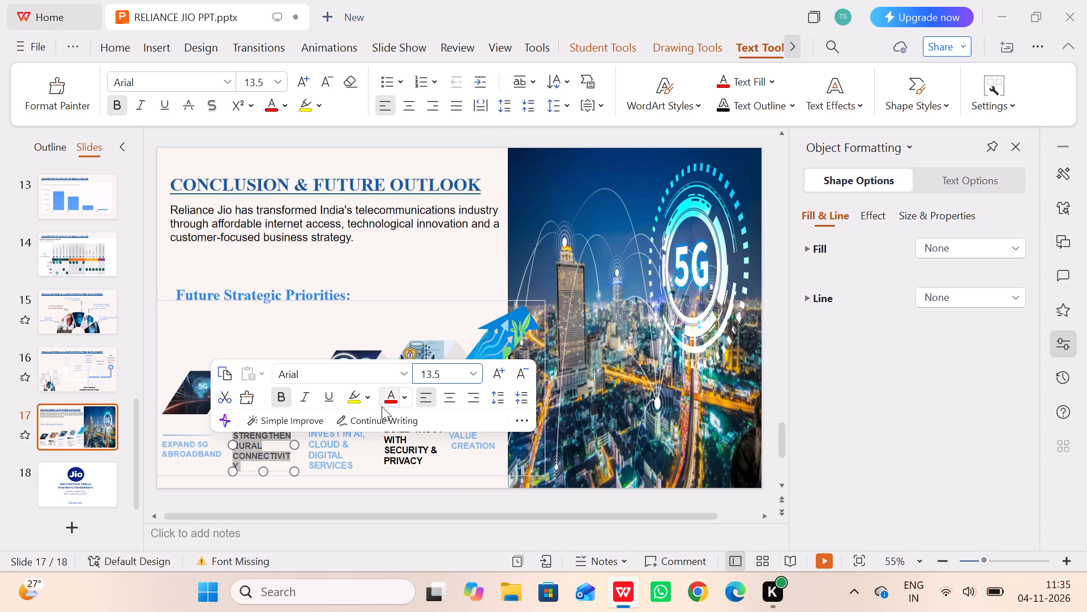
click(296, 443)
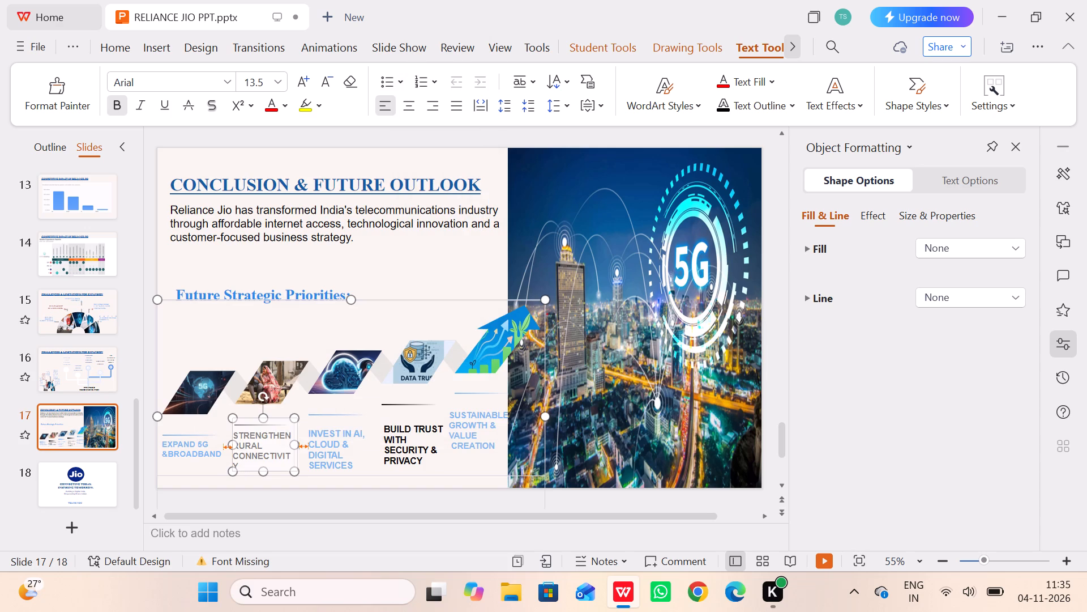
Extend the Expand 5G & Broadband label box downward and slightly upward so its text grows to font size 18.
click(184, 449)
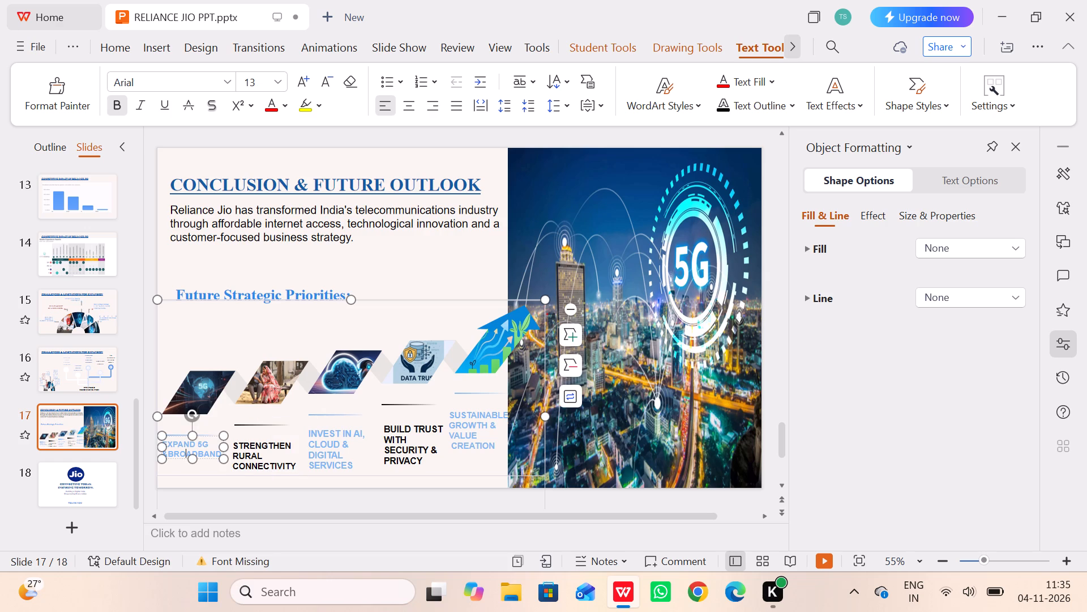
drag(217, 451, 211, 451)
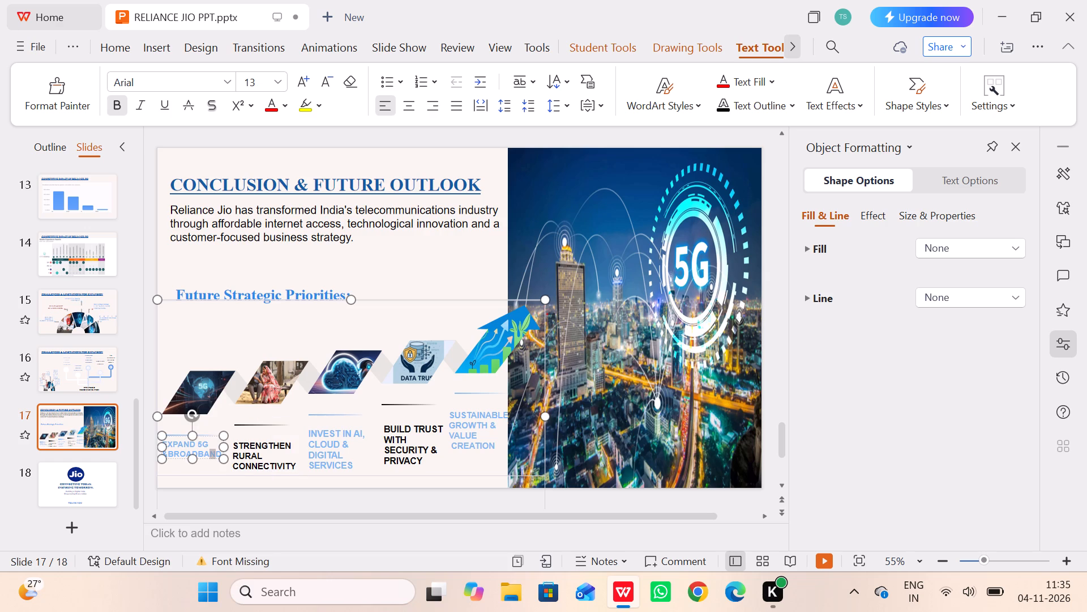
drag(211, 451, 206, 450)
drag(194, 457, 195, 469)
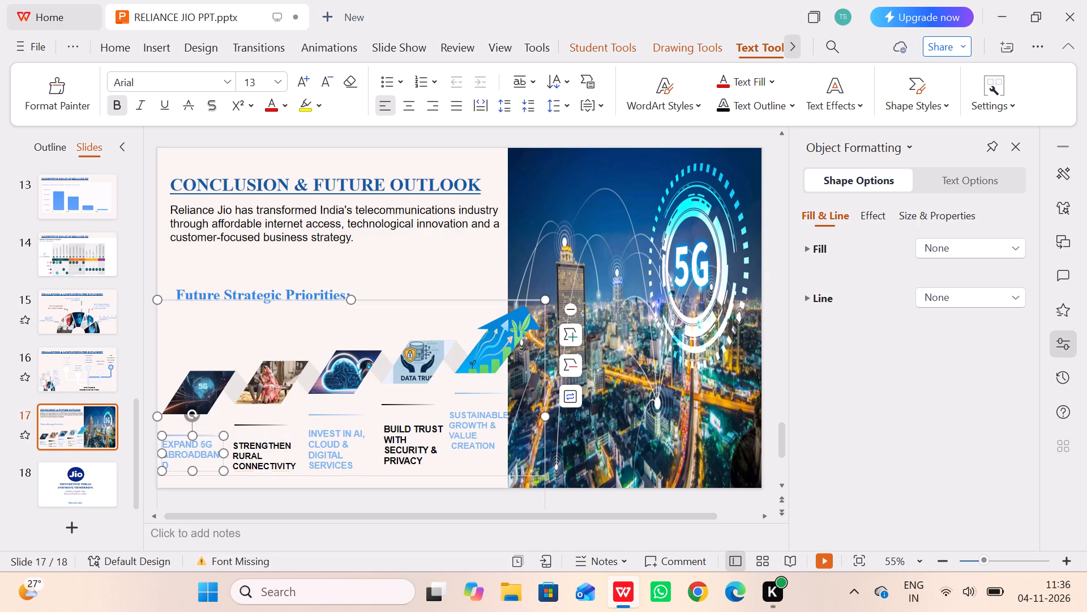
drag(177, 466, 162, 439)
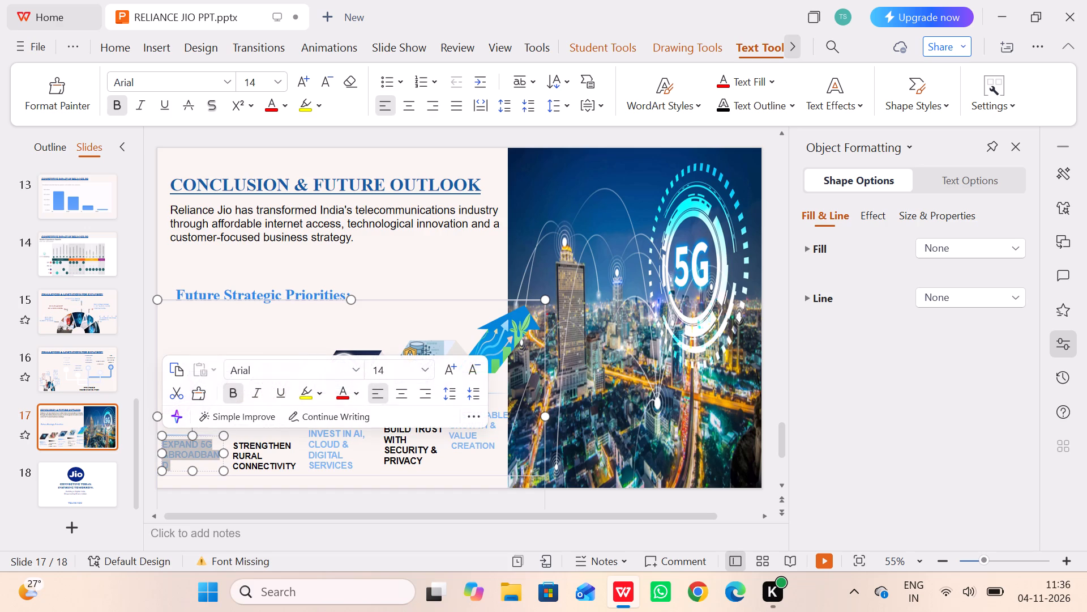
drag(192, 436, 193, 427)
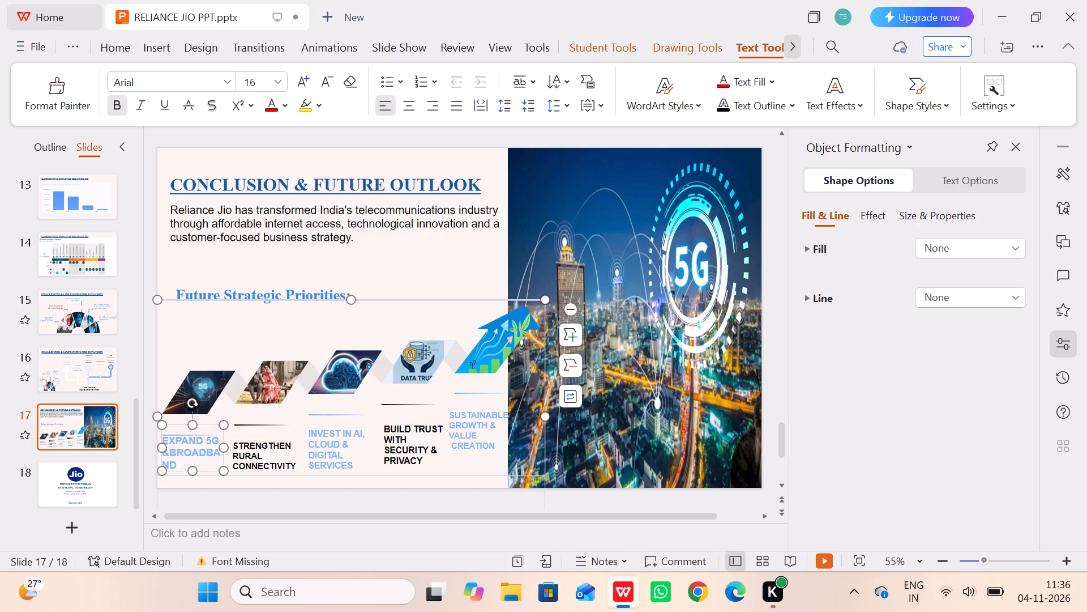
drag(192, 471, 197, 477)
drag(193, 475, 191, 482)
drag(191, 482, 191, 477)
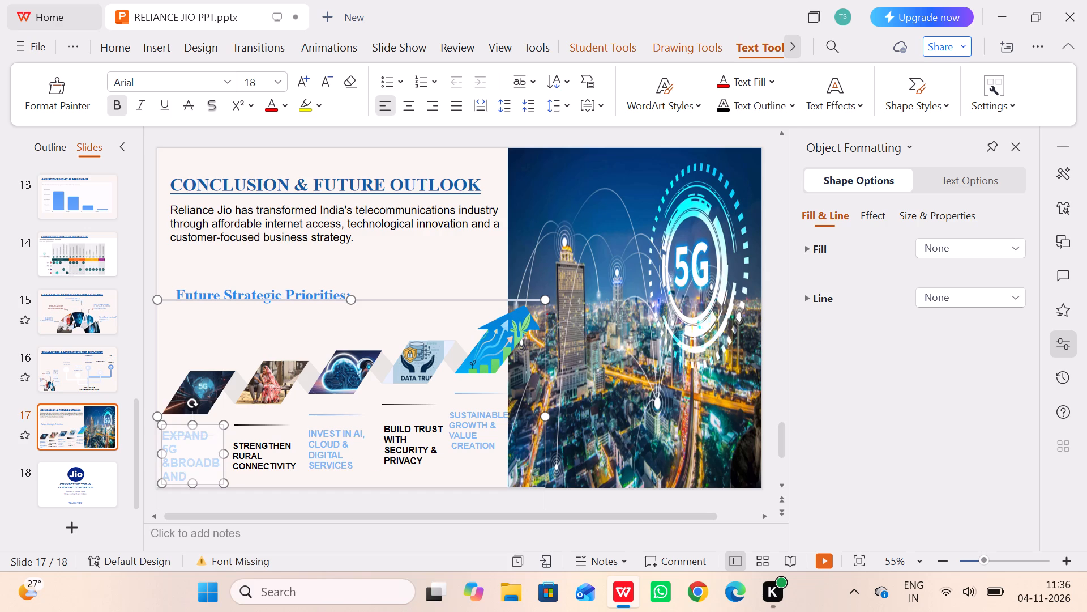
drag(191, 477, 191, 476)
drag(192, 486, 193, 481)
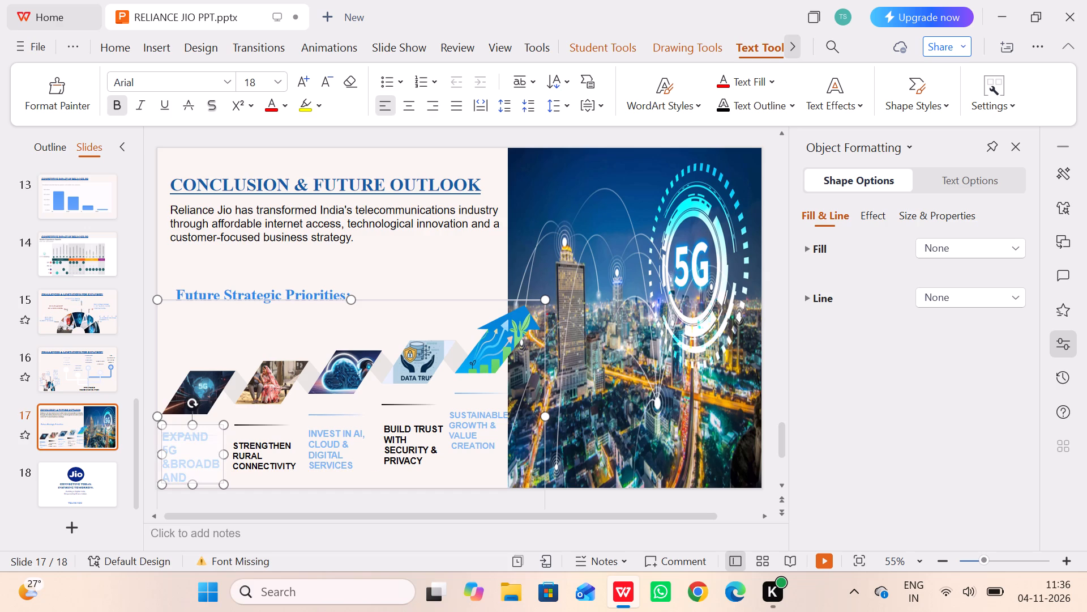
drag(193, 481, 194, 481)
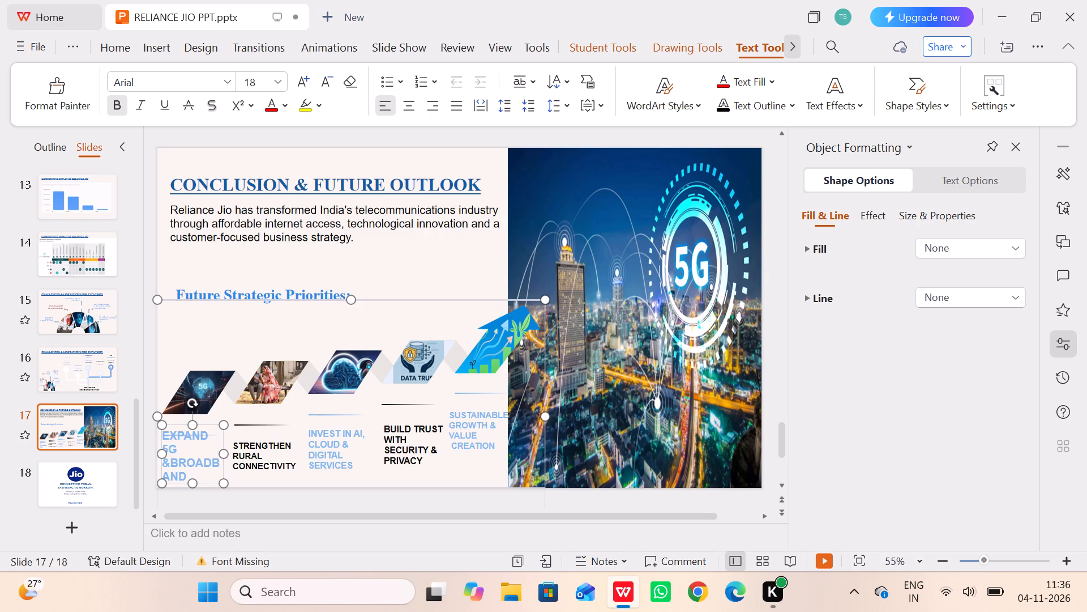
Lower the top edge of the Expand 5G & Broadband label box so its text sits beneath the divider line at size 16.
click(281, 454)
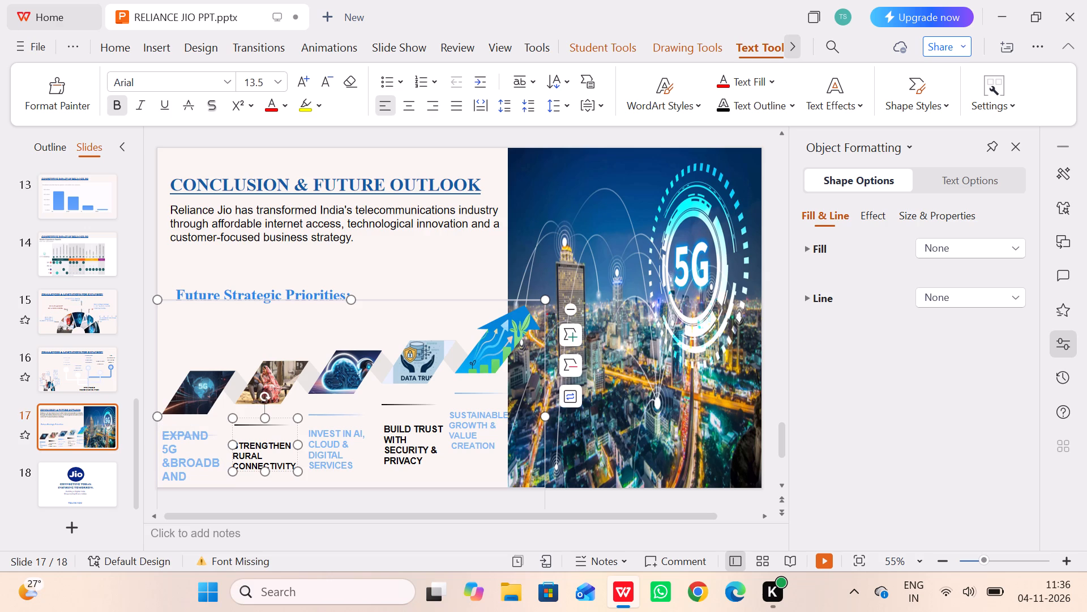
click(178, 454)
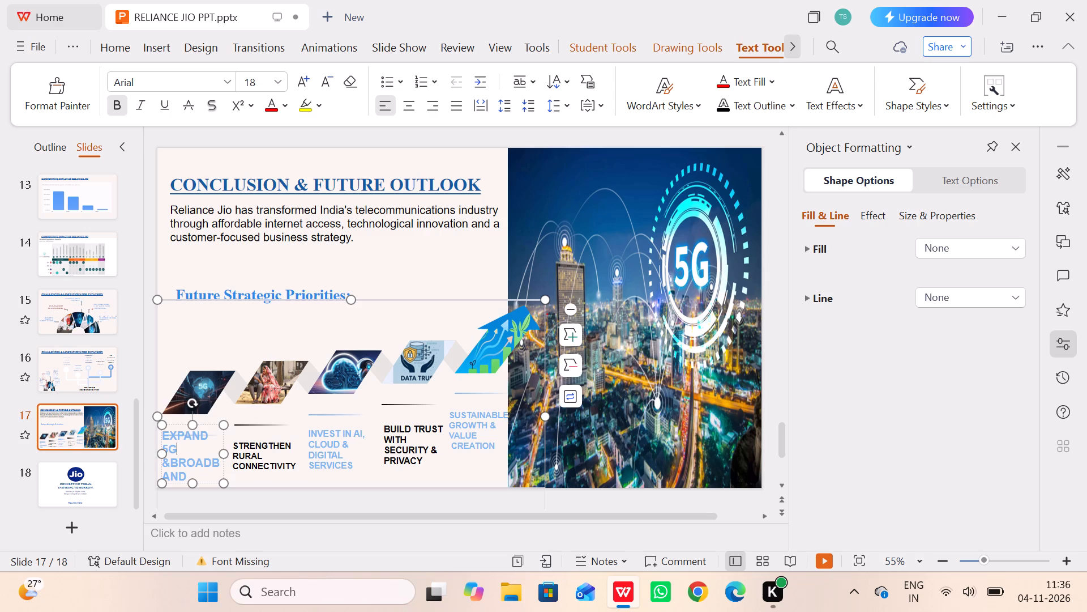
drag(194, 429, 195, 441)
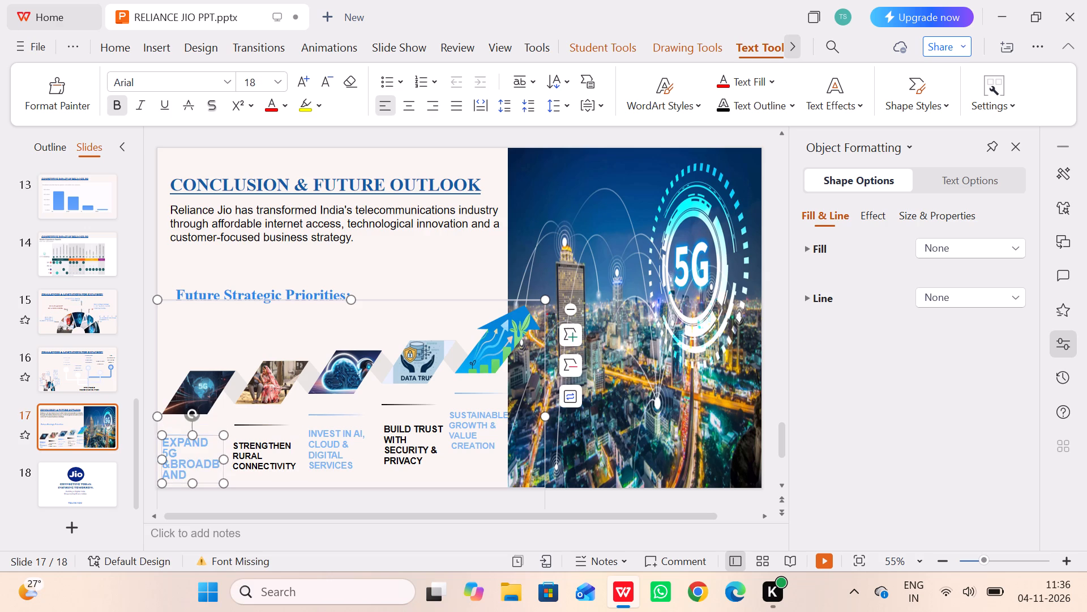
click(257, 424)
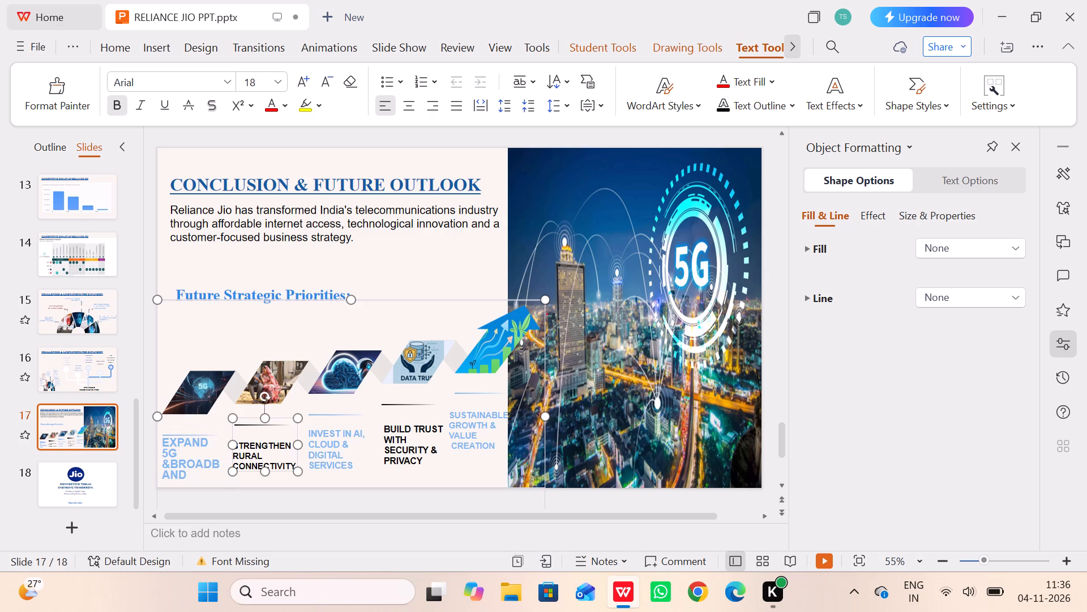
click(167, 453)
drag(194, 433, 195, 439)
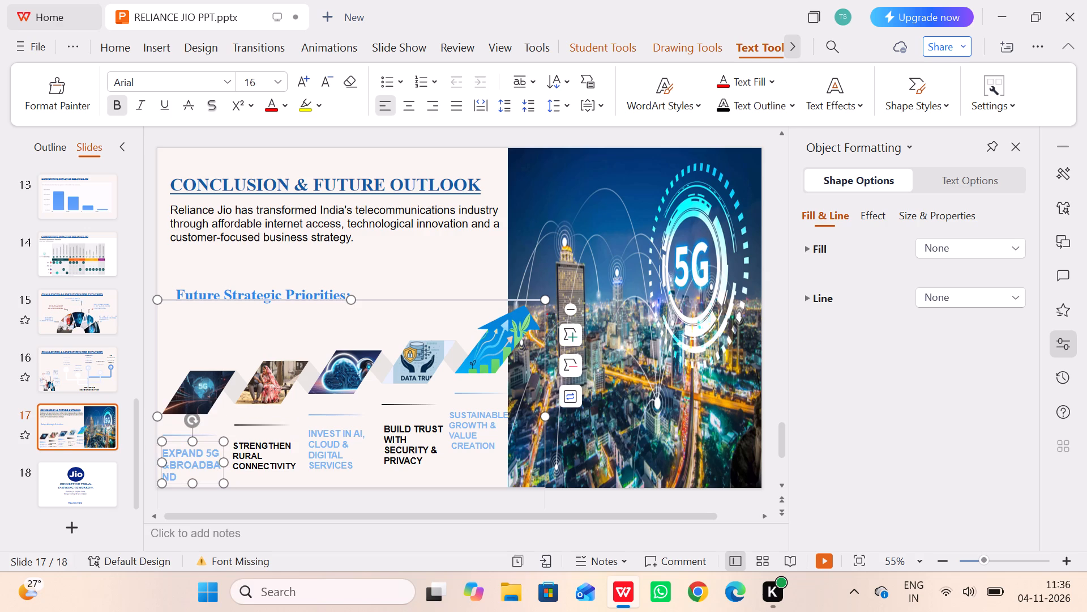
click(259, 453)
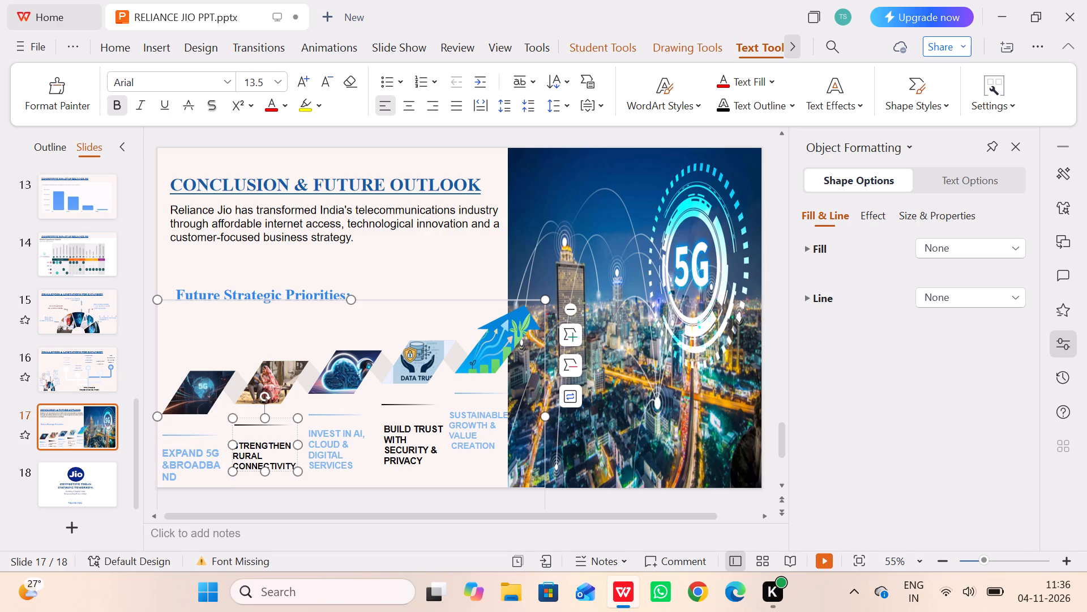
Lower the bottom and top edges of the Strengthen Rural Connectivity label box and nudge it so its text sits beneath the divider line.
drag(264, 475, 266, 483)
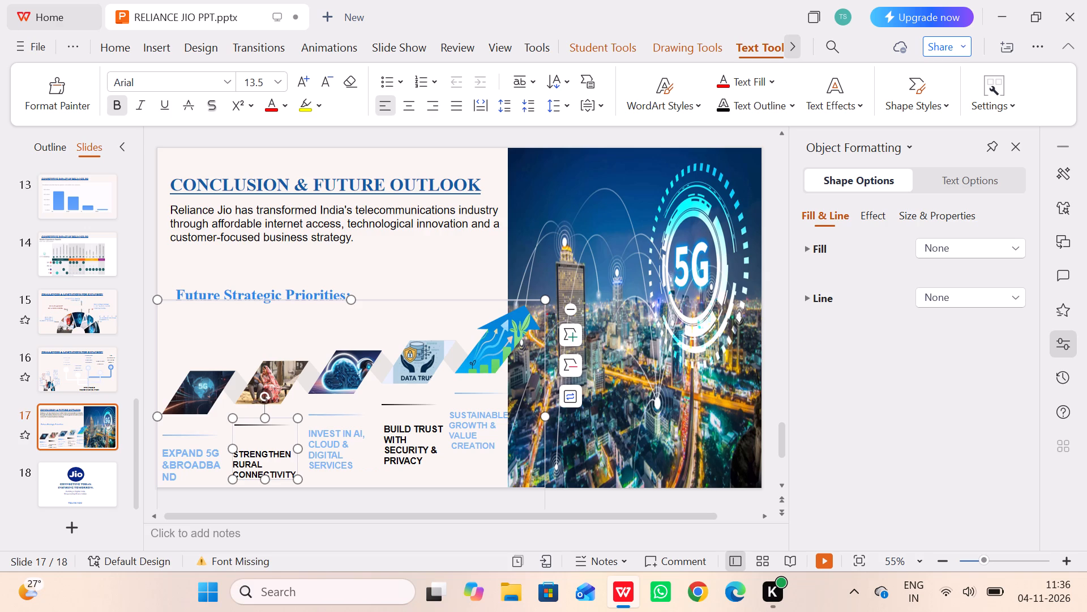
drag(264, 419, 264, 420)
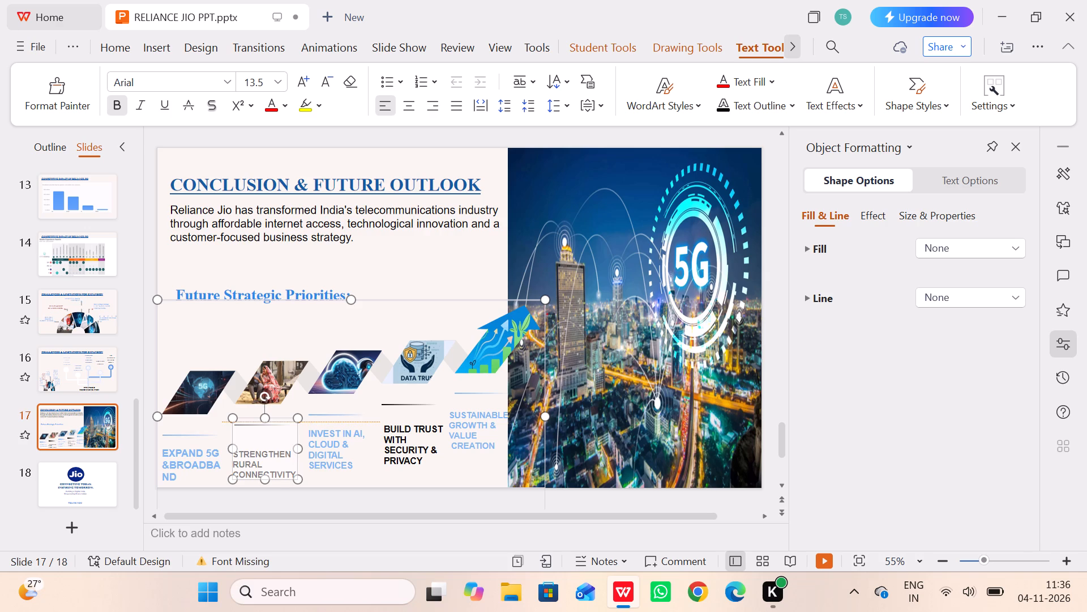
drag(264, 420, 264, 433)
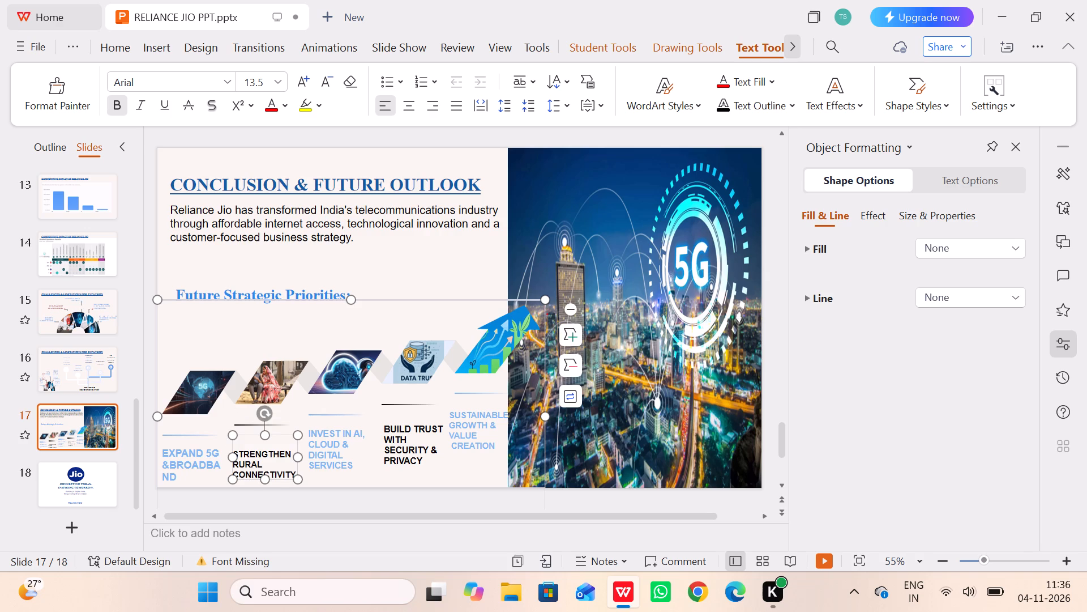
drag(276, 443, 275, 437)
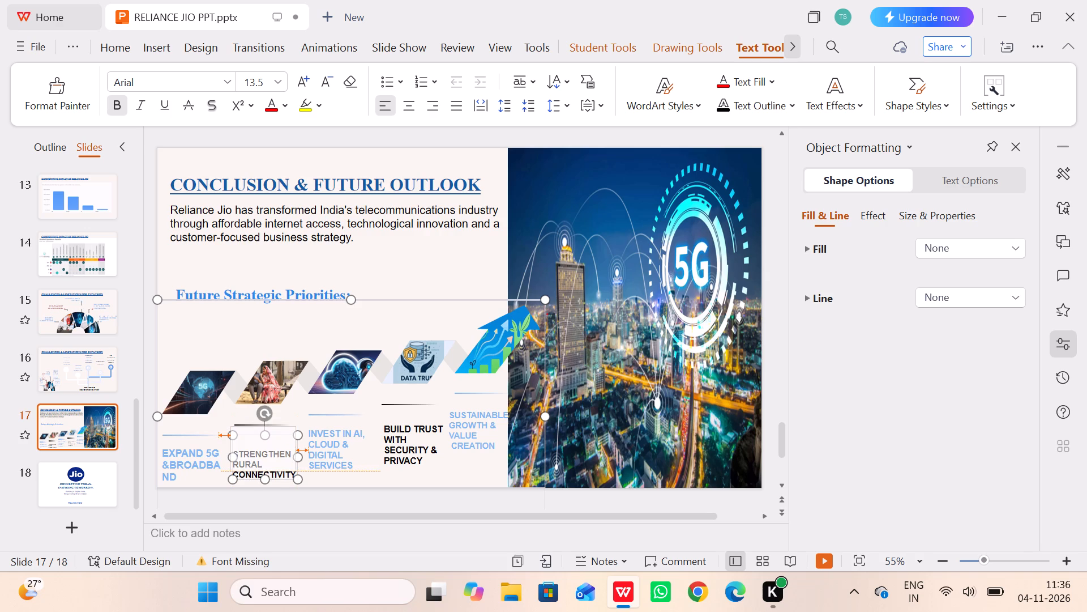
drag(275, 437, 276, 437)
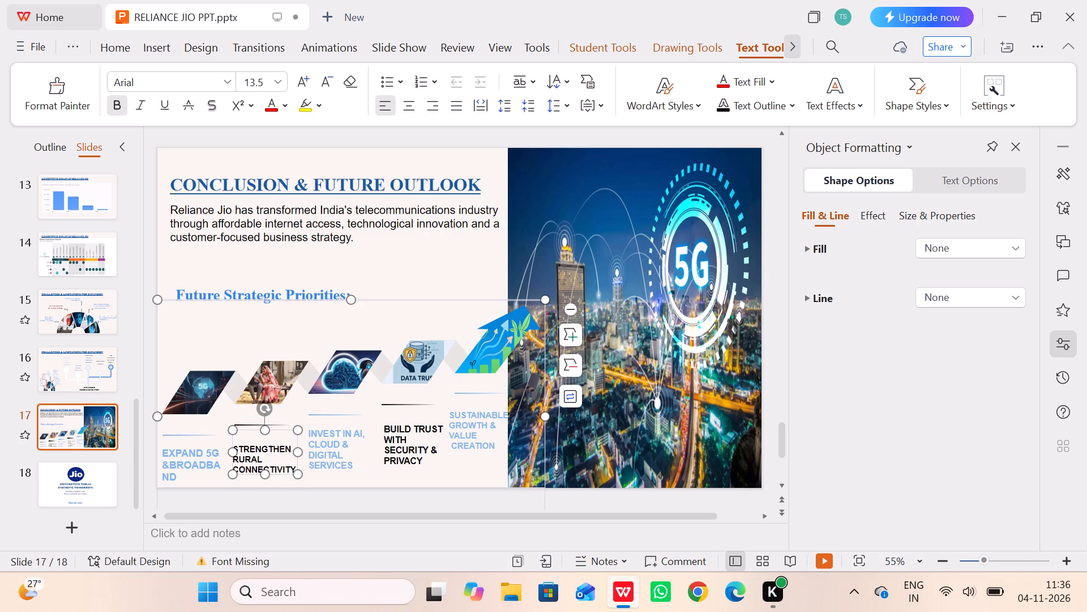
click(276, 437)
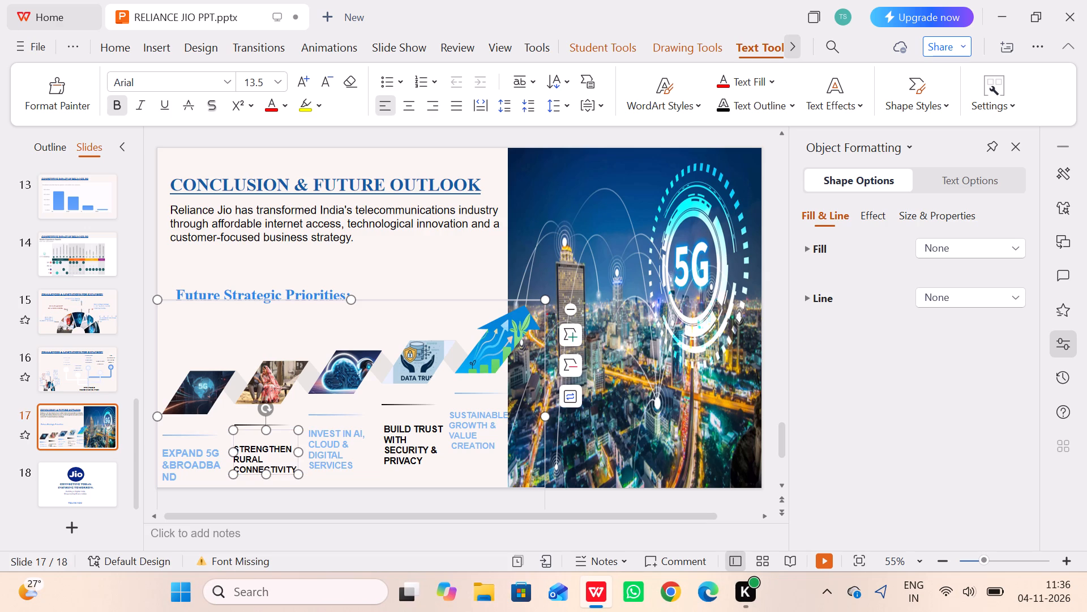
click(147, 389)
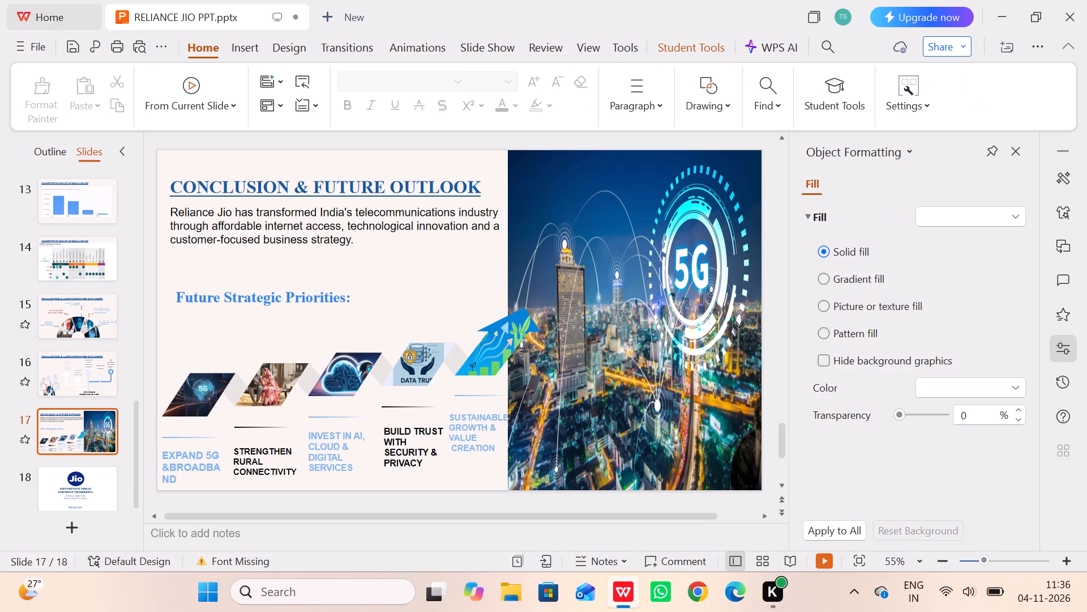
Preview the conclusion slide and the preceding Challenges & Limitations for Expansion slide as a full-screen slide show, ending back in the editing view.
double_click(92, 429)
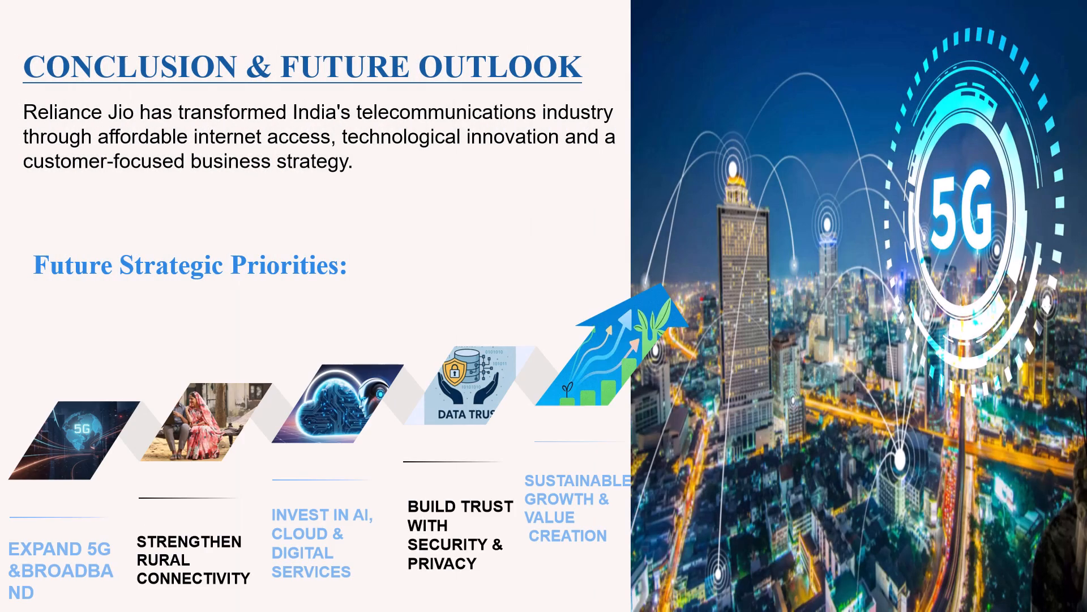
key(Left)
key(Left)
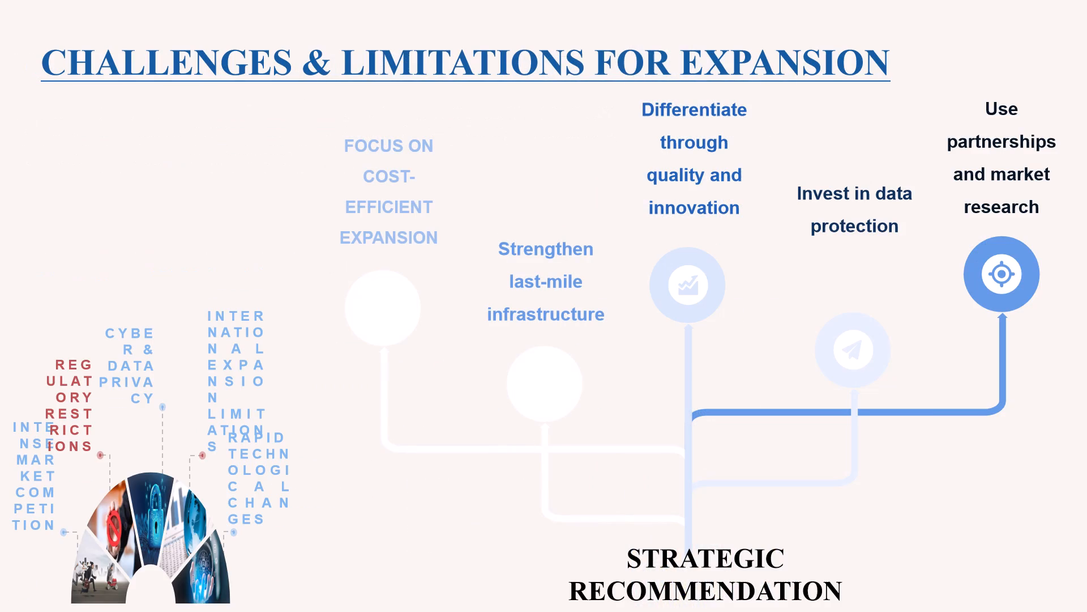
key(Right)
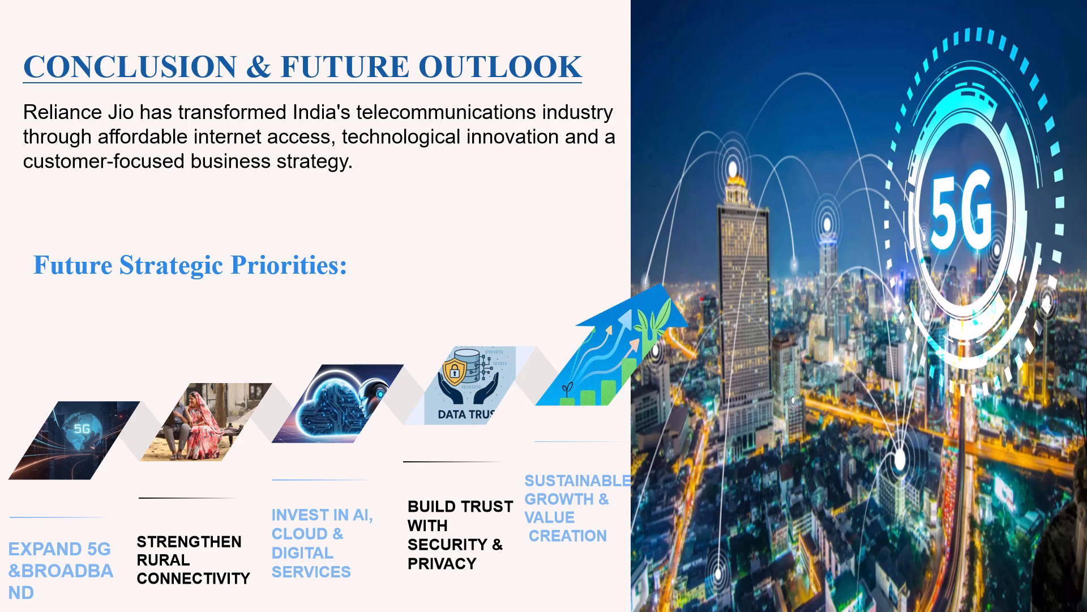
key(Escape)
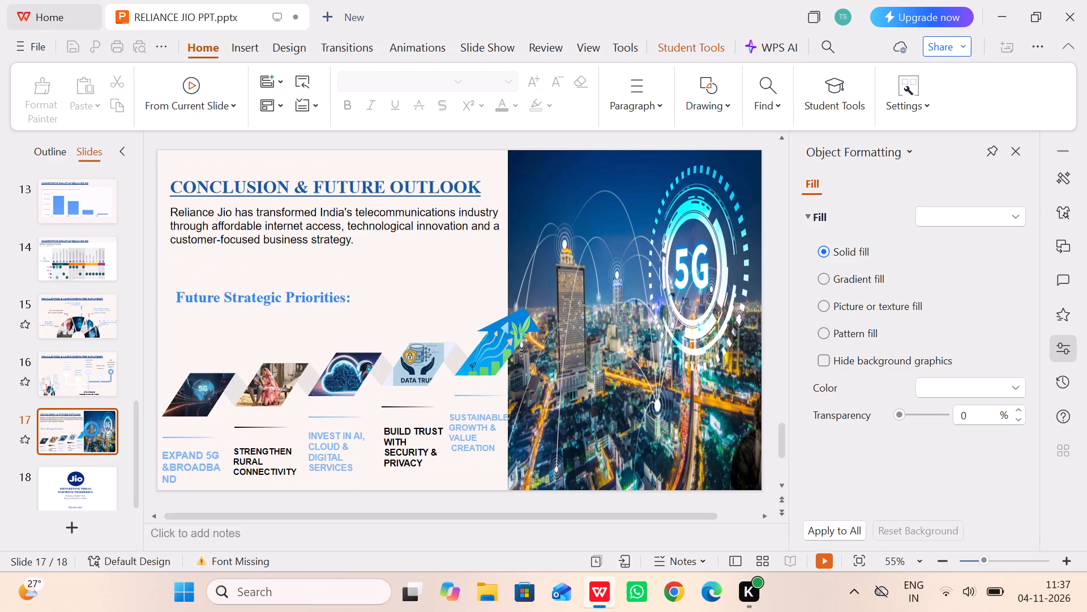
Break the Expand 5G & Broadband label after the ampersand and widen its box so BROADBAND fits on one line.
click(169, 471)
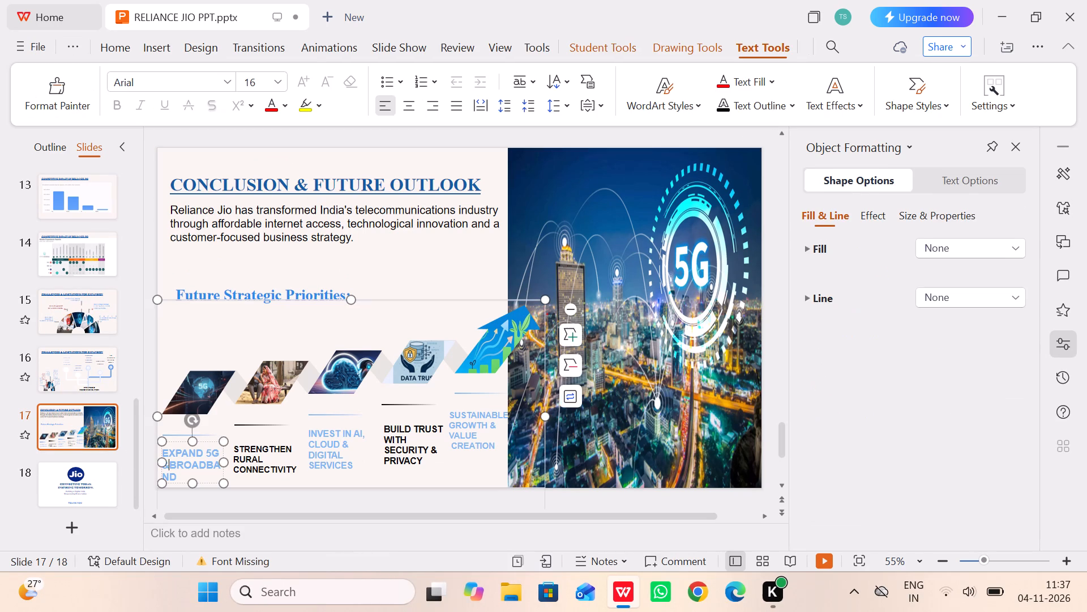
key(Return)
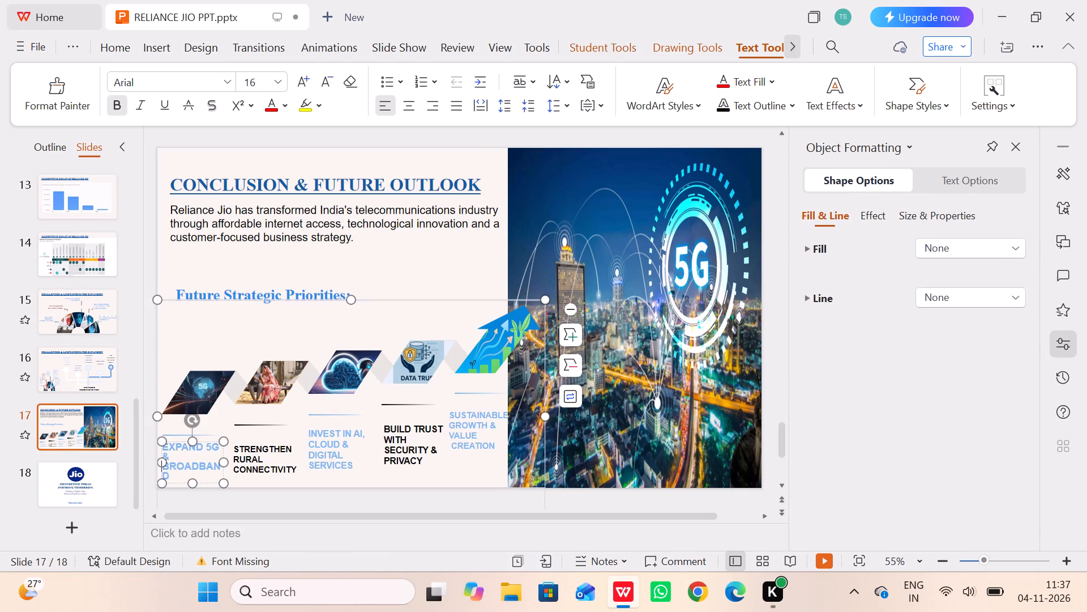
drag(225, 464, 231, 464)
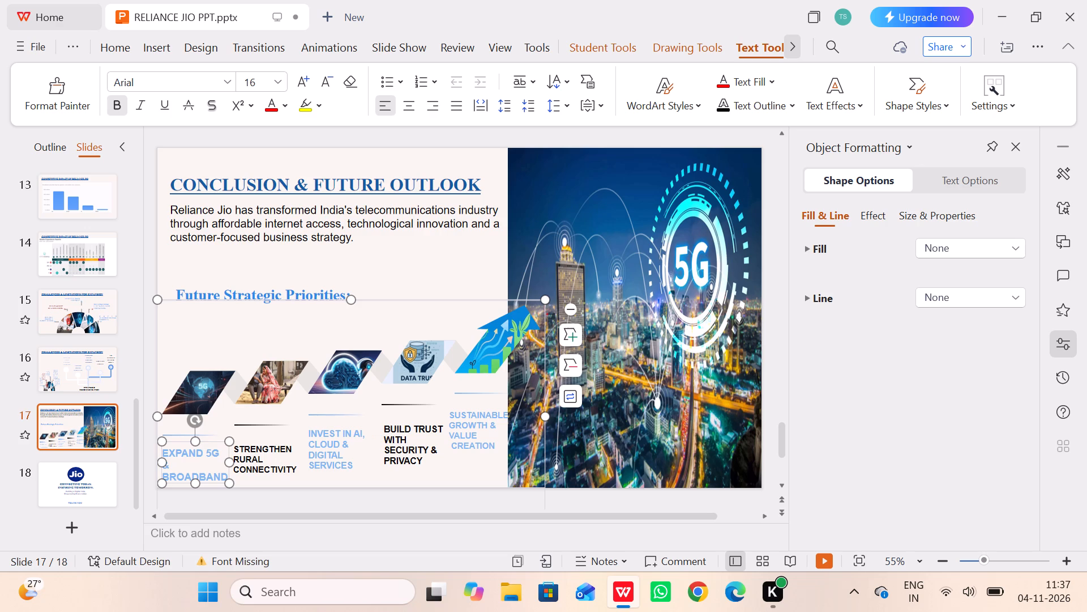
click(147, 405)
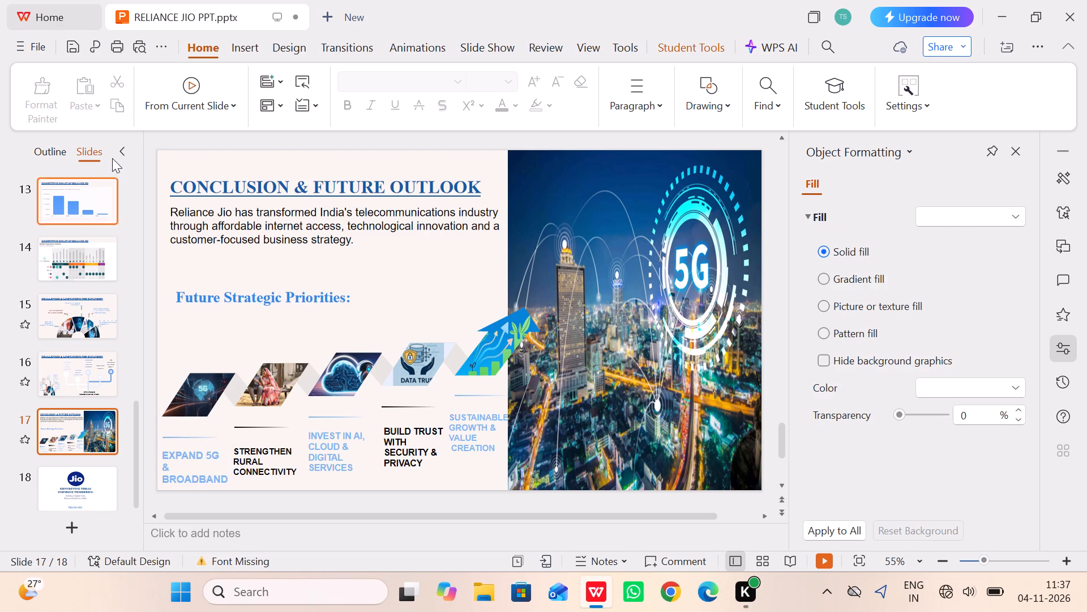
Save the presentation.
click(72, 49)
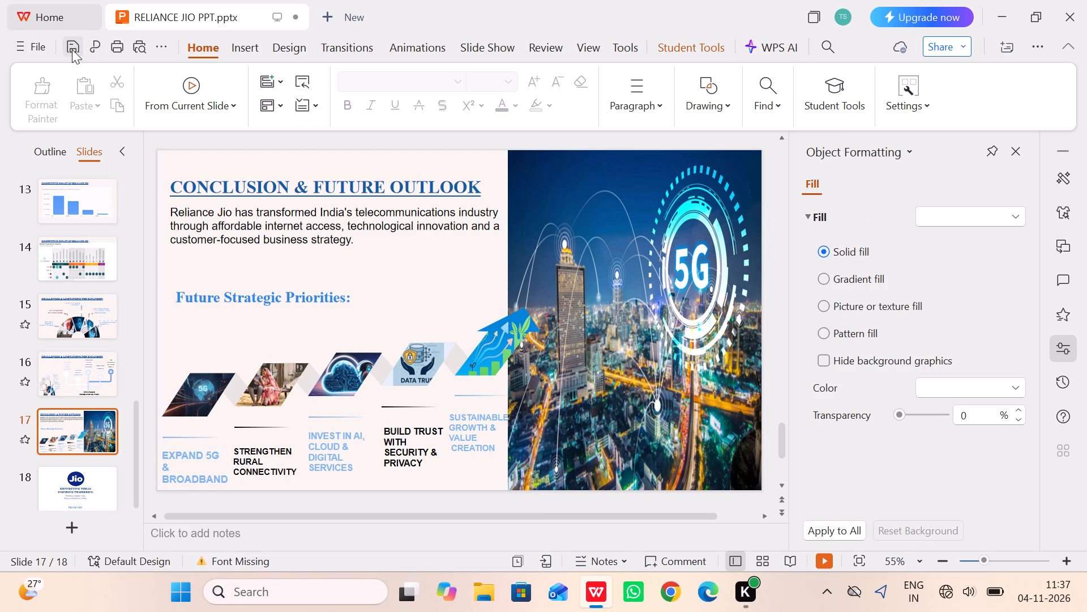
View the Conclusion & Future Outlook slide full screen as a slide show.
double_click(74, 430)
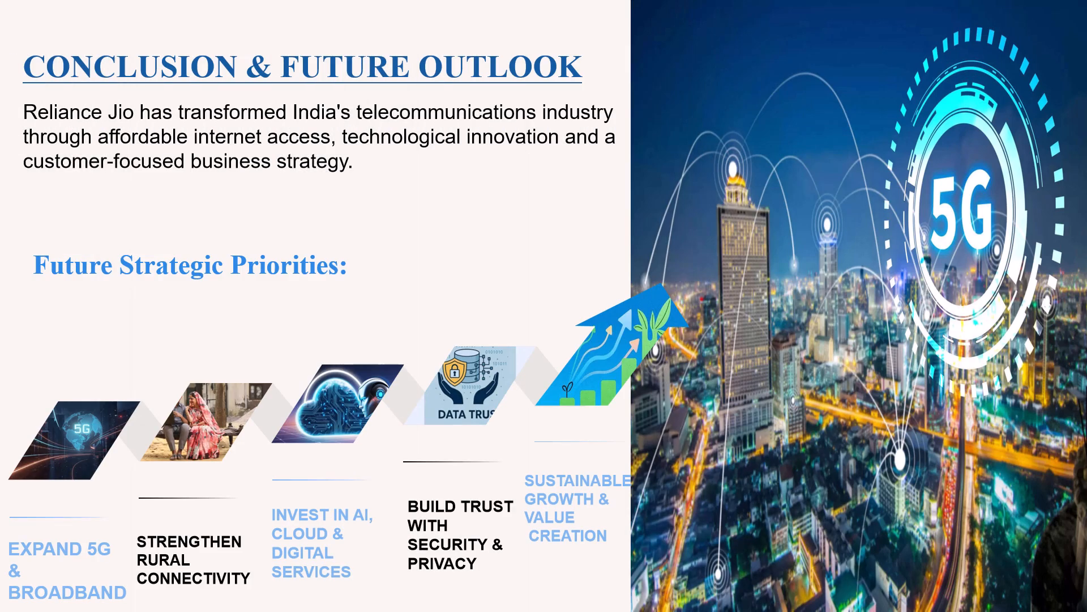
Leave the slide show and inspect the size properties of the picture above the Strengthen Rural Connectivity label.
key(Escape)
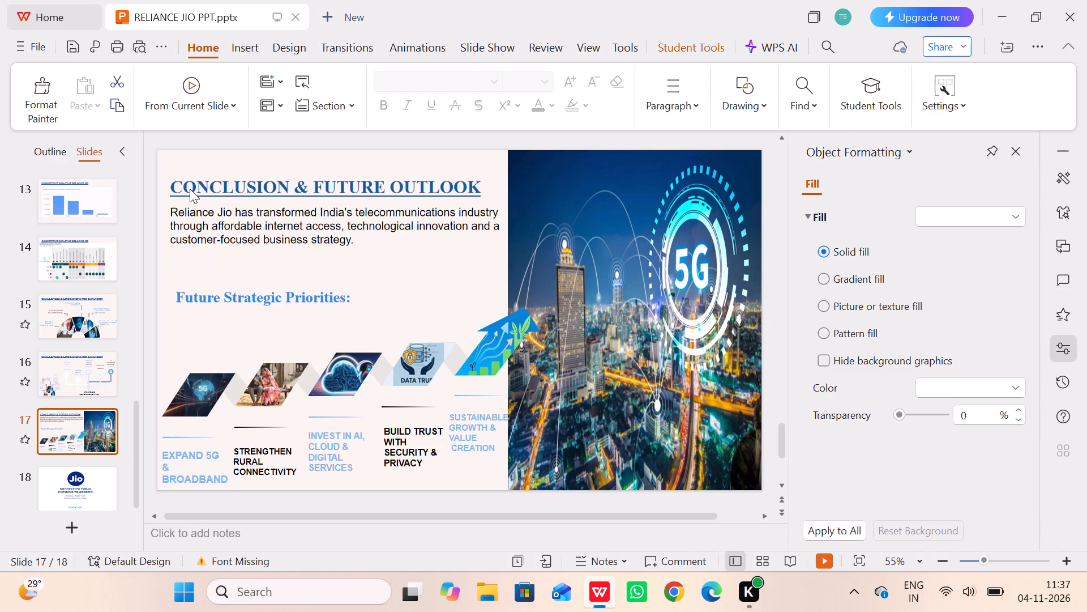
click(281, 368)
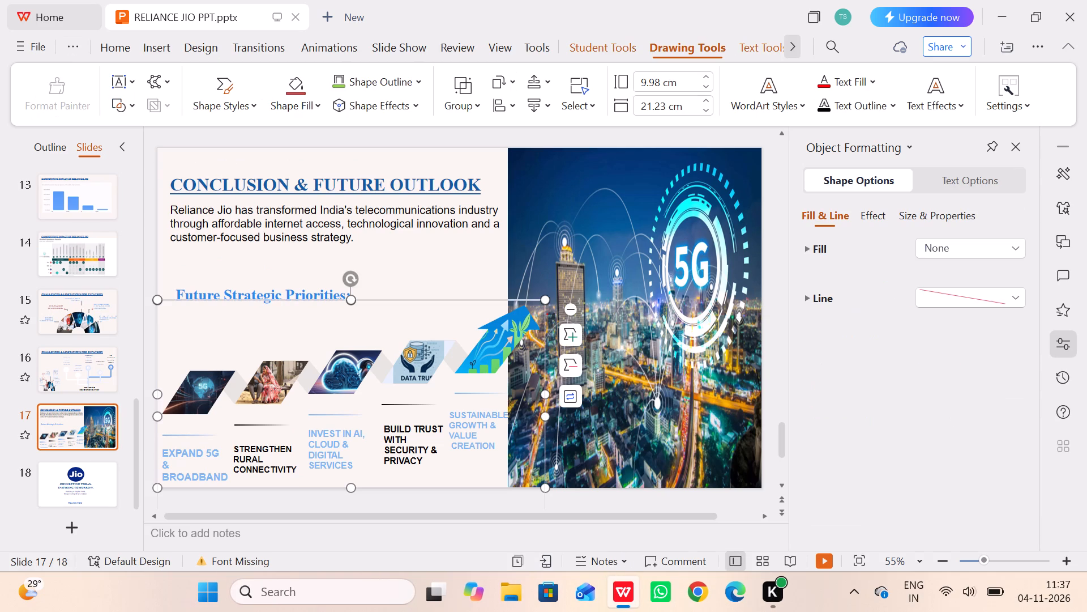
double_click(275, 373)
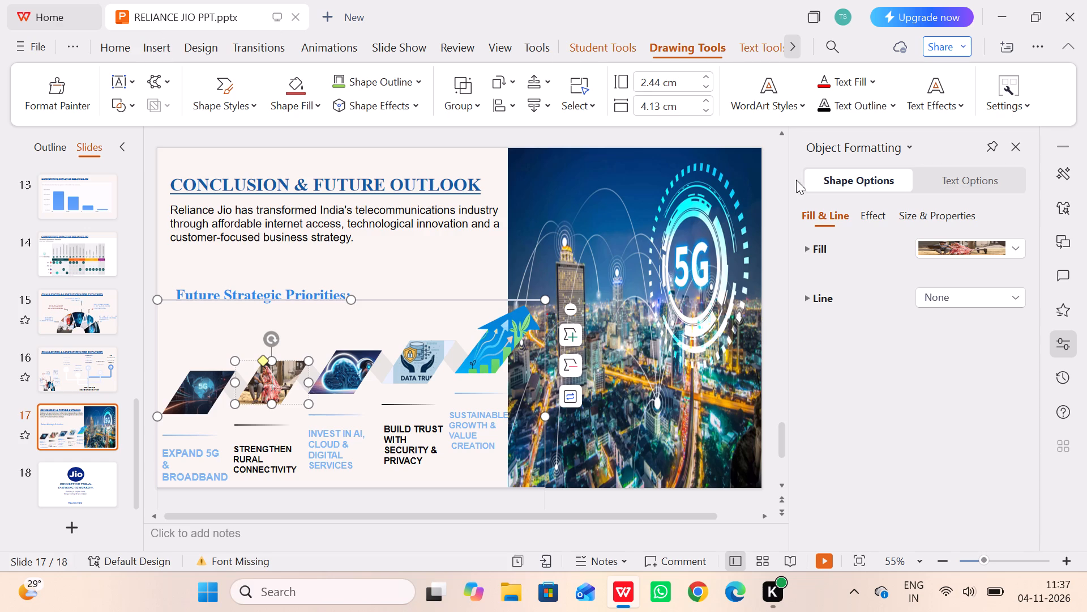
click(880, 221)
click(929, 215)
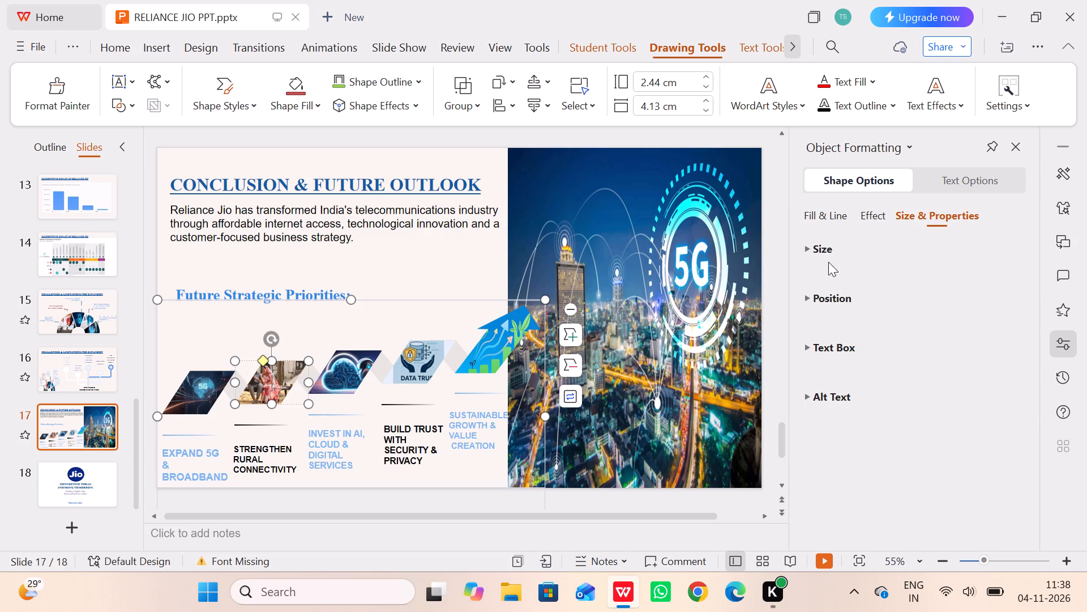
click(818, 251)
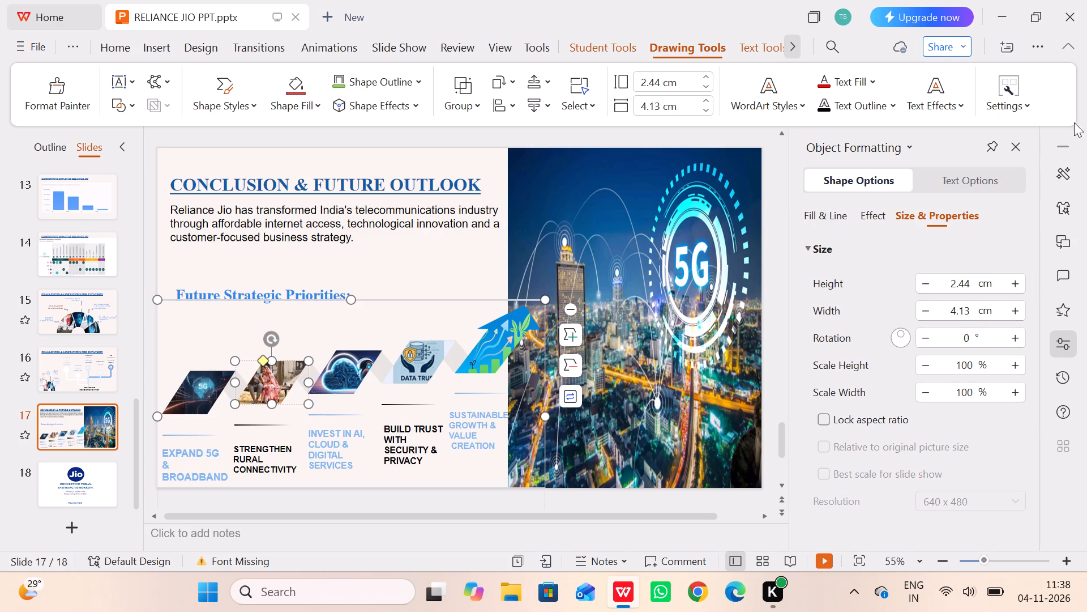
click(1024, 146)
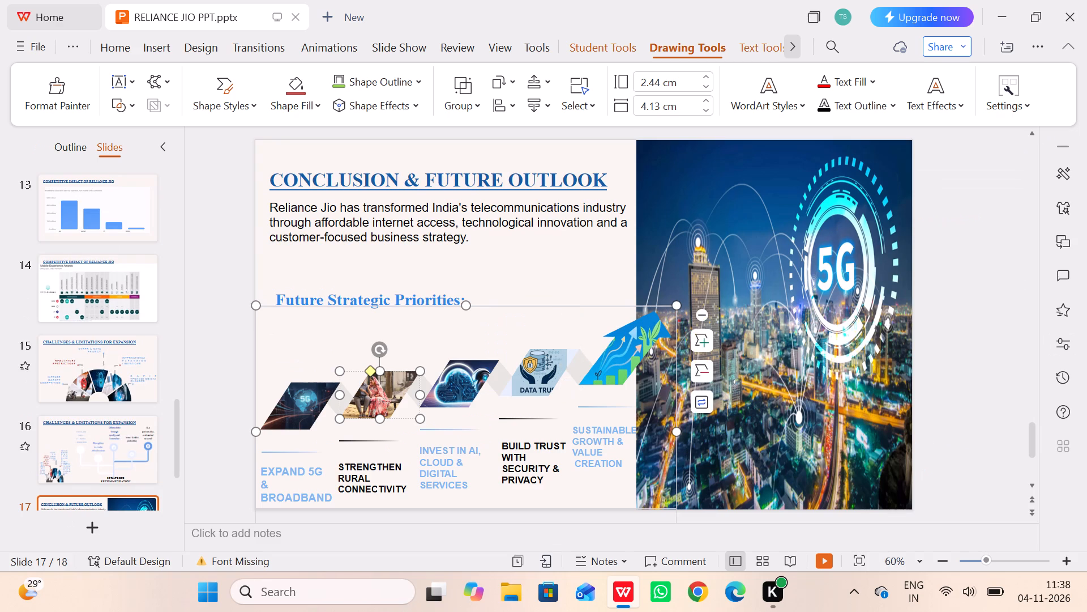
click(968, 270)
Preview the slides full screen, going back from Conclusion & Future Outlook to the preceding Challenges & Limitations for Expansion content.
double_click(121, 460)
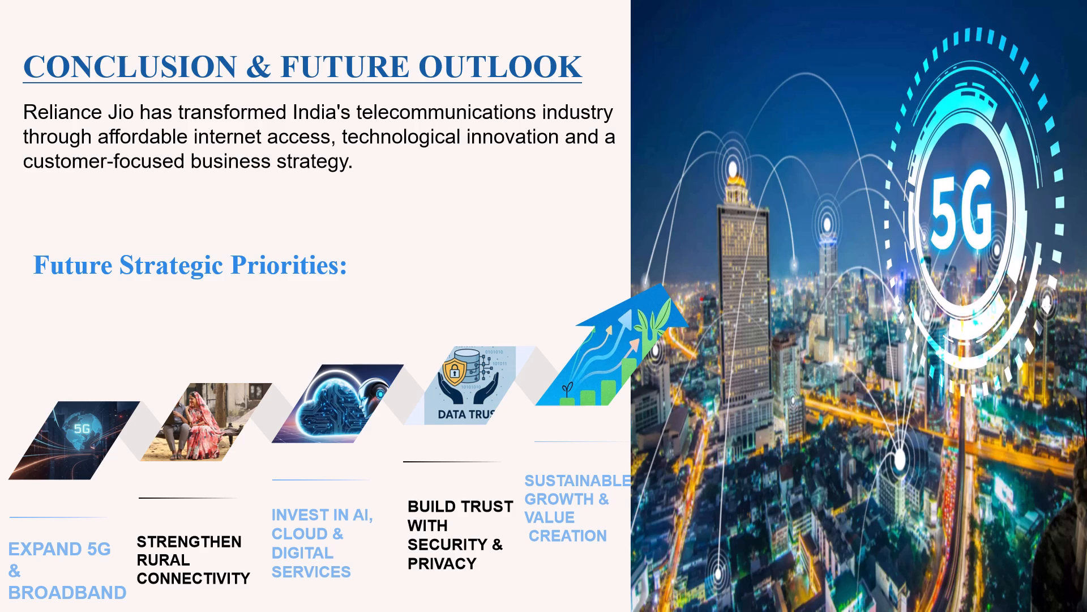
key(Left)
key(Left)
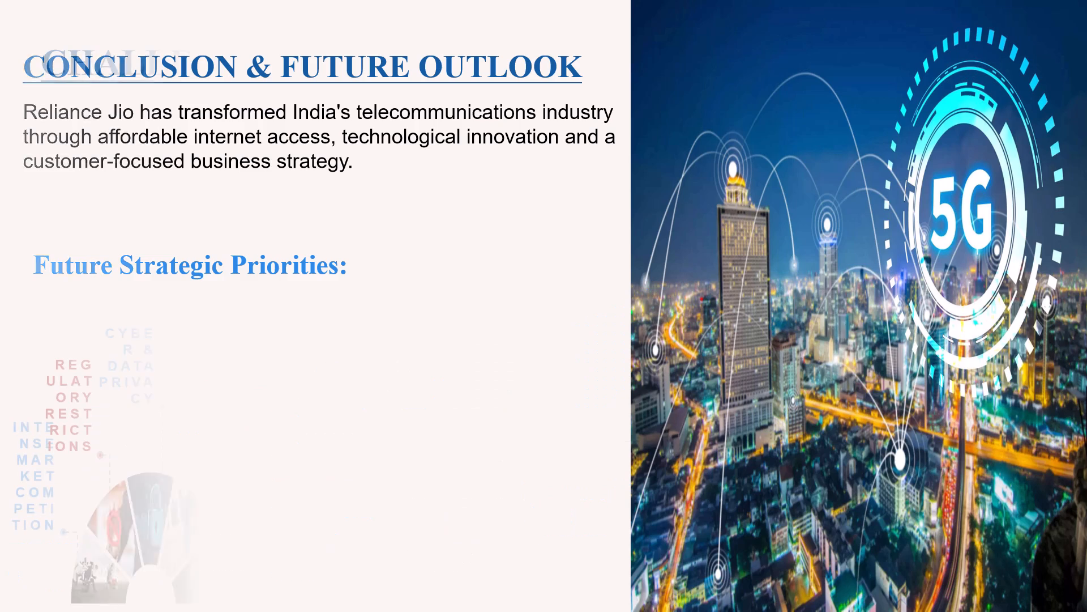
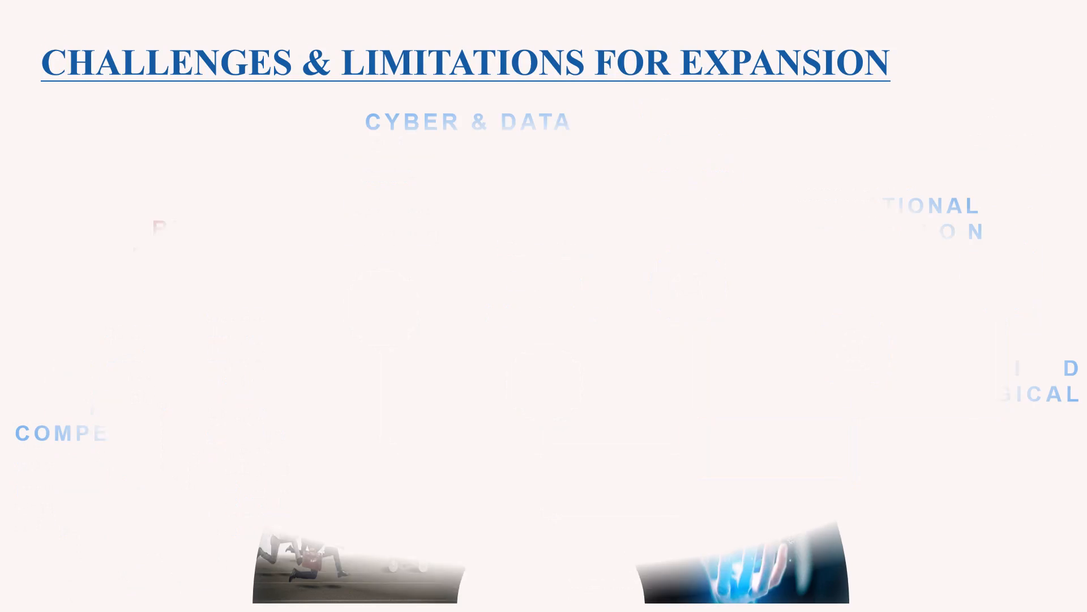
Step back through the slide show to the ERRC Model - Create slide and examine how the first Competitive Impact slide plays.
key(Left)
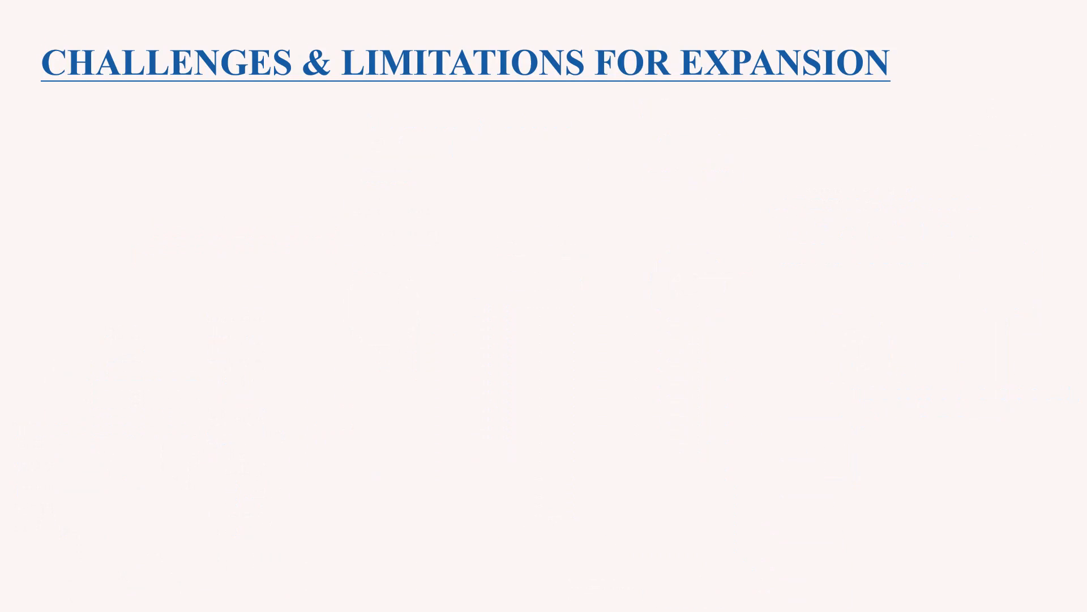
key(Left)
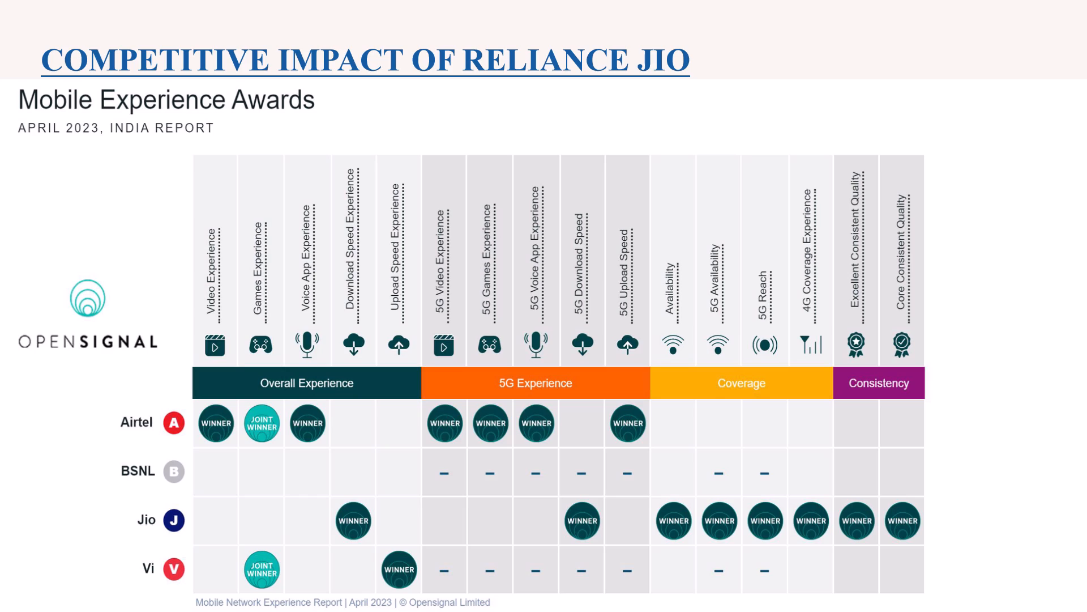
key(Left)
key(Left)
key(Left)
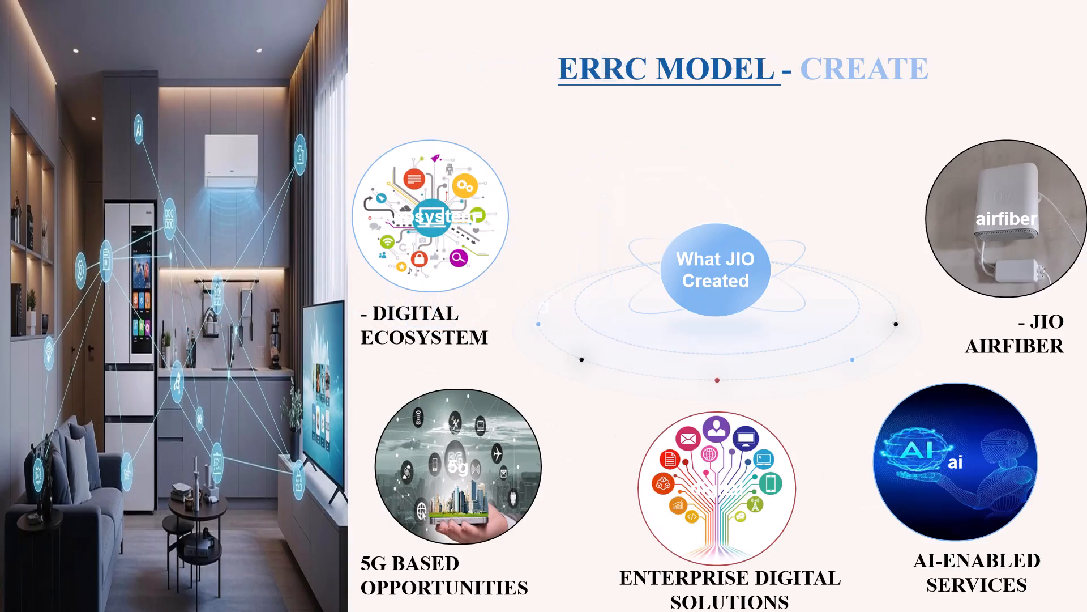
key(Right)
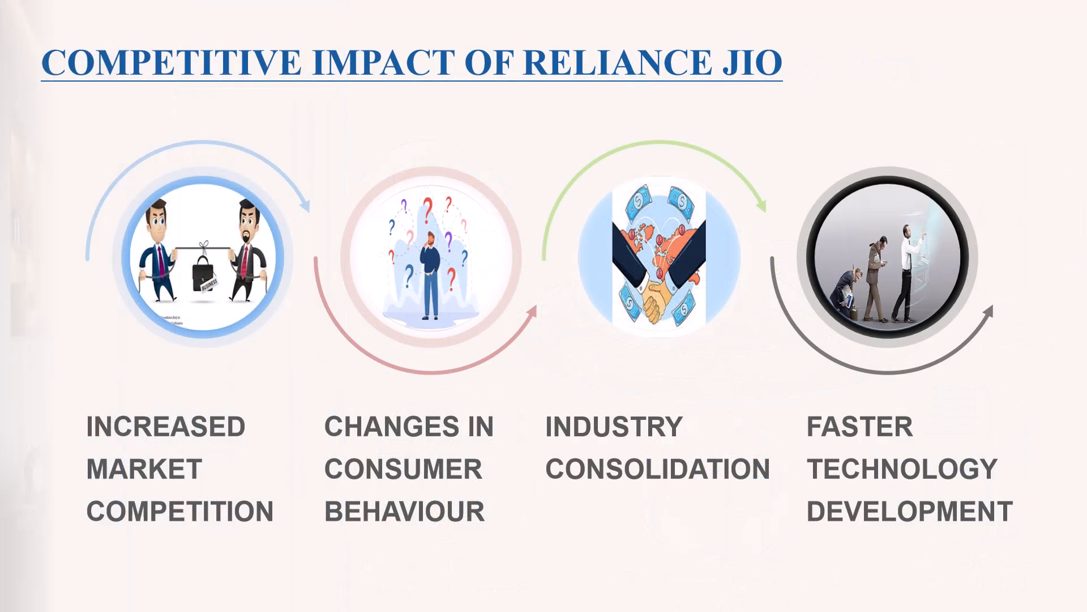
key(Left)
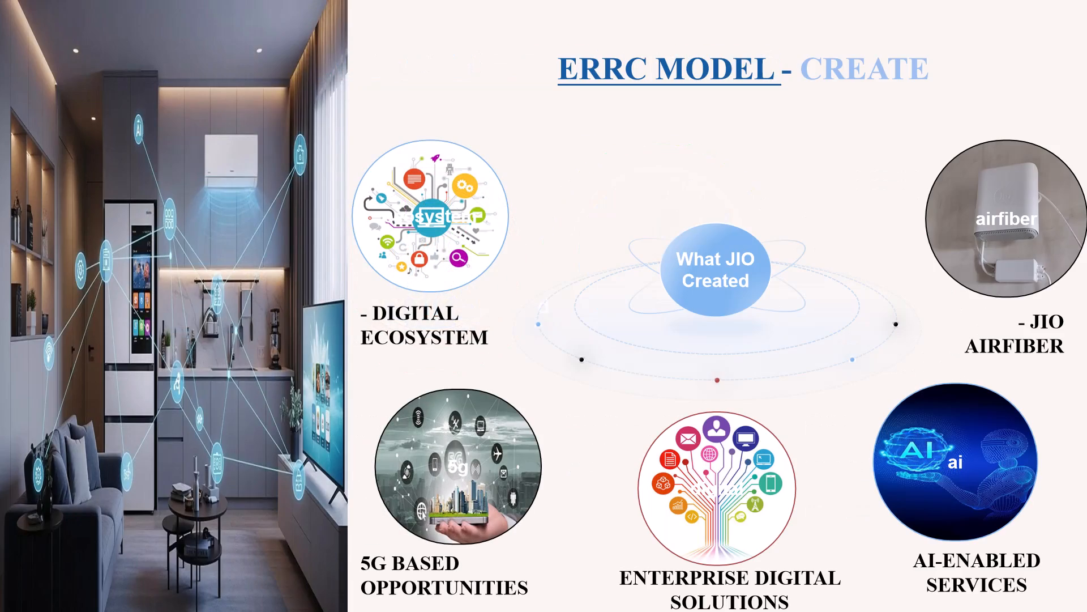
key(Right)
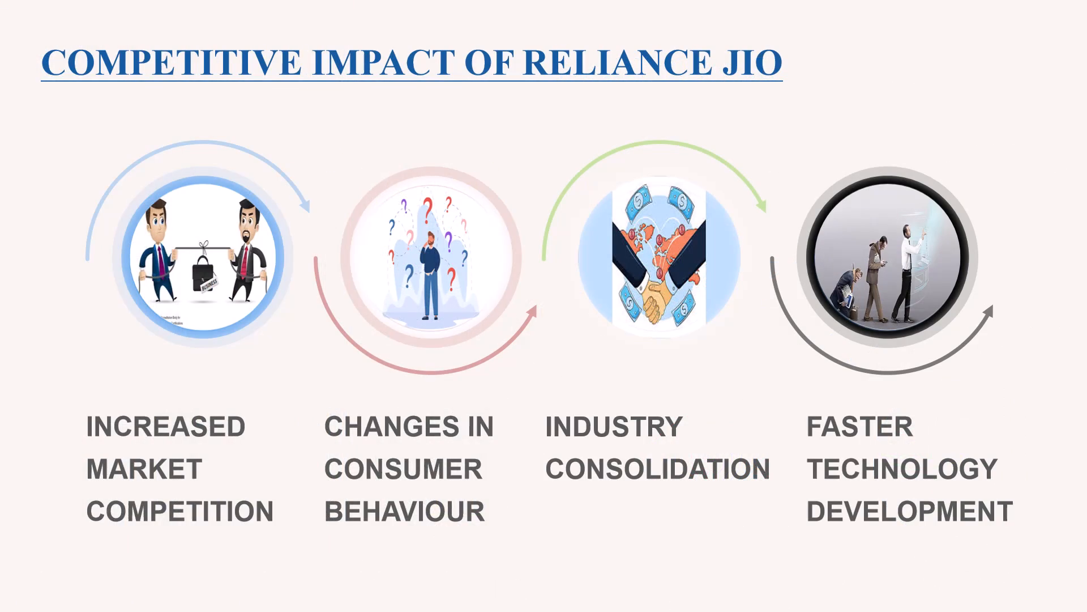
key(Right)
key(Left)
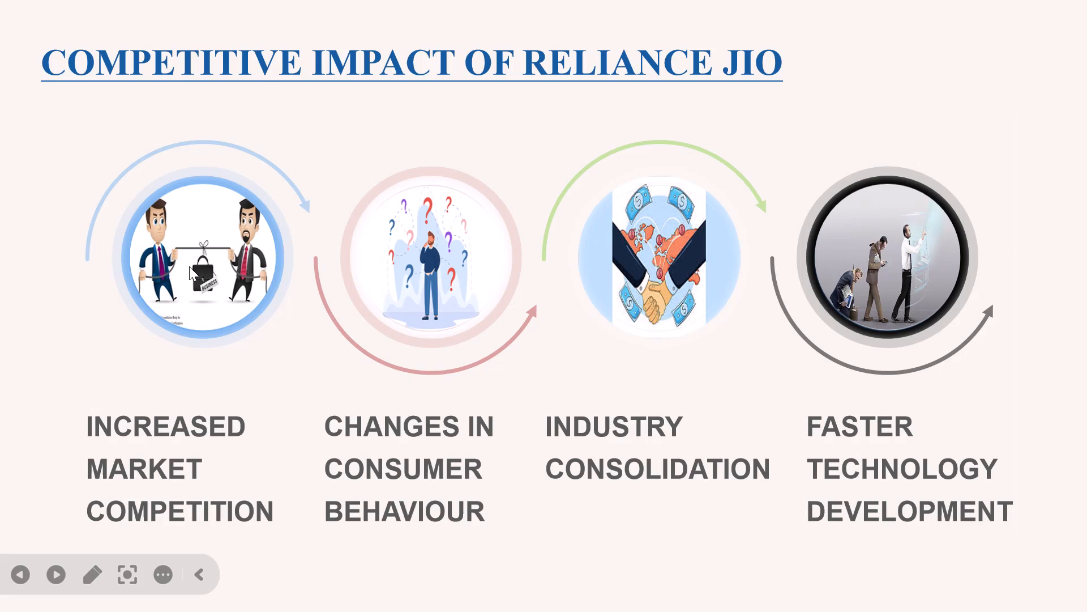
key(Escape)
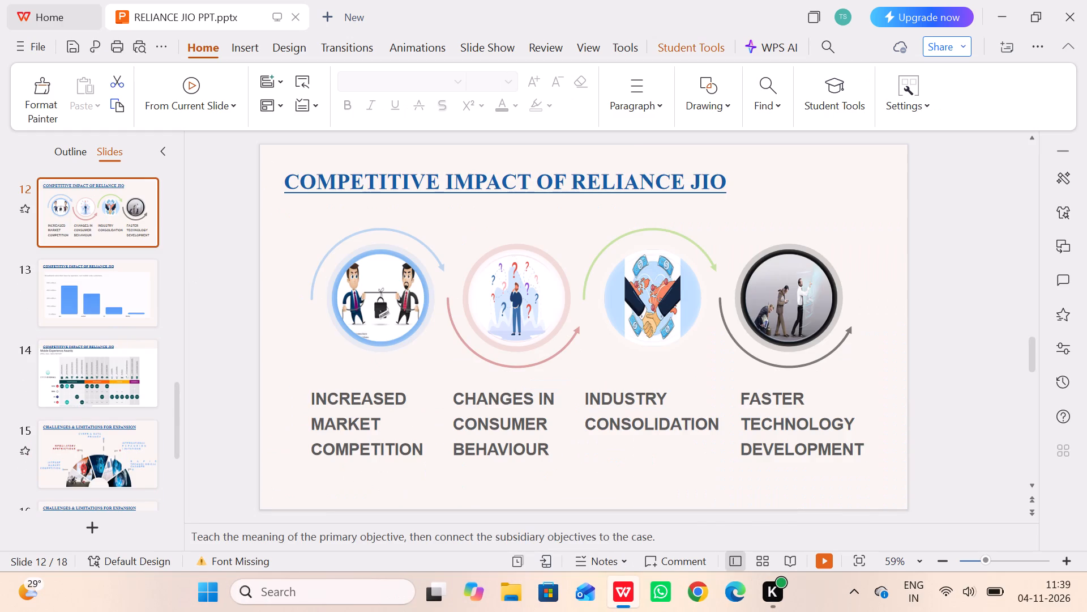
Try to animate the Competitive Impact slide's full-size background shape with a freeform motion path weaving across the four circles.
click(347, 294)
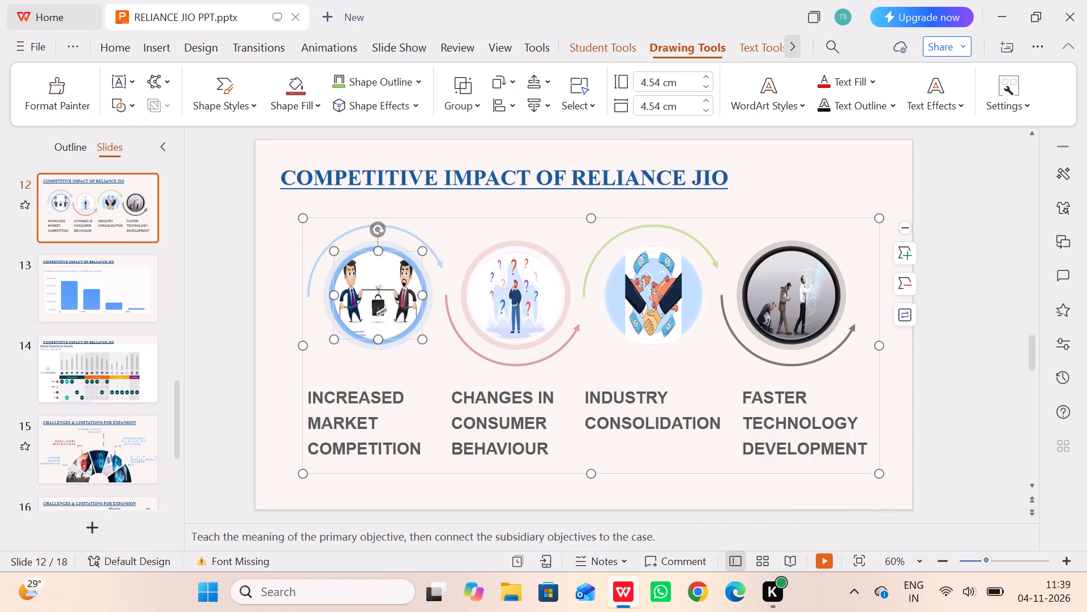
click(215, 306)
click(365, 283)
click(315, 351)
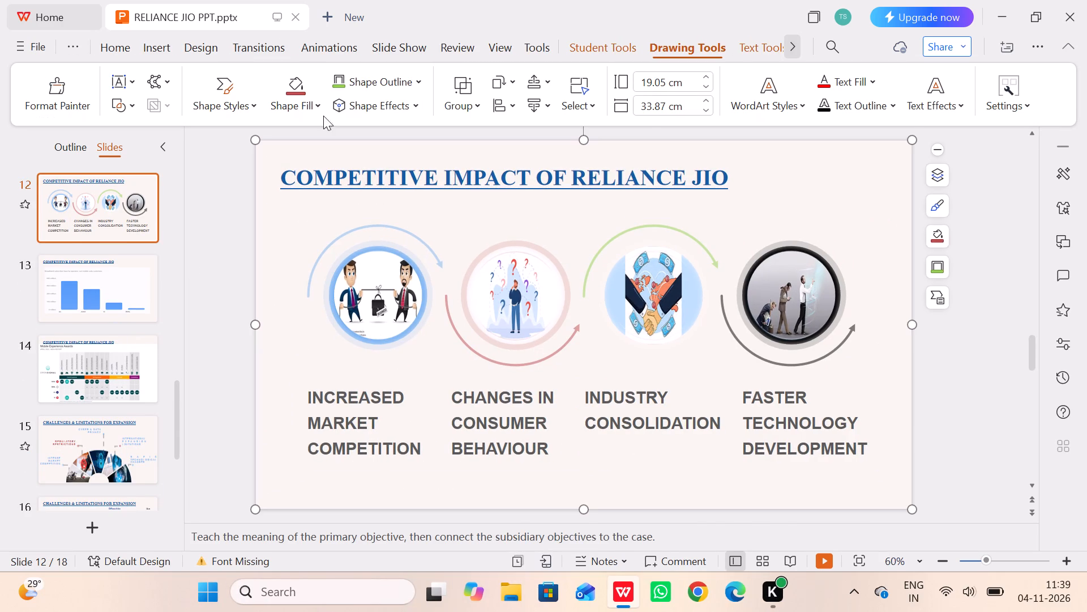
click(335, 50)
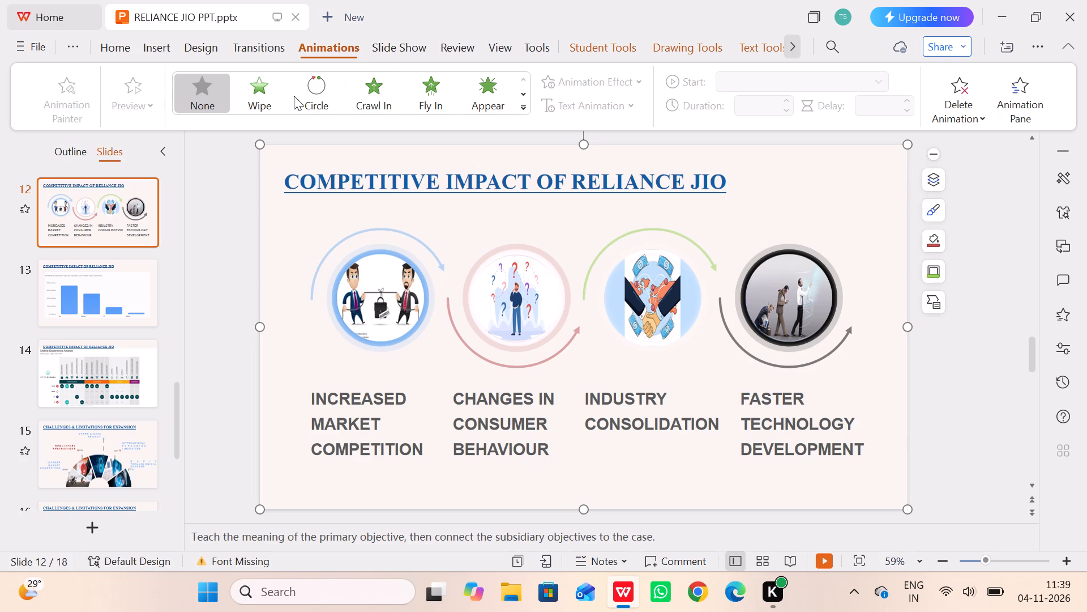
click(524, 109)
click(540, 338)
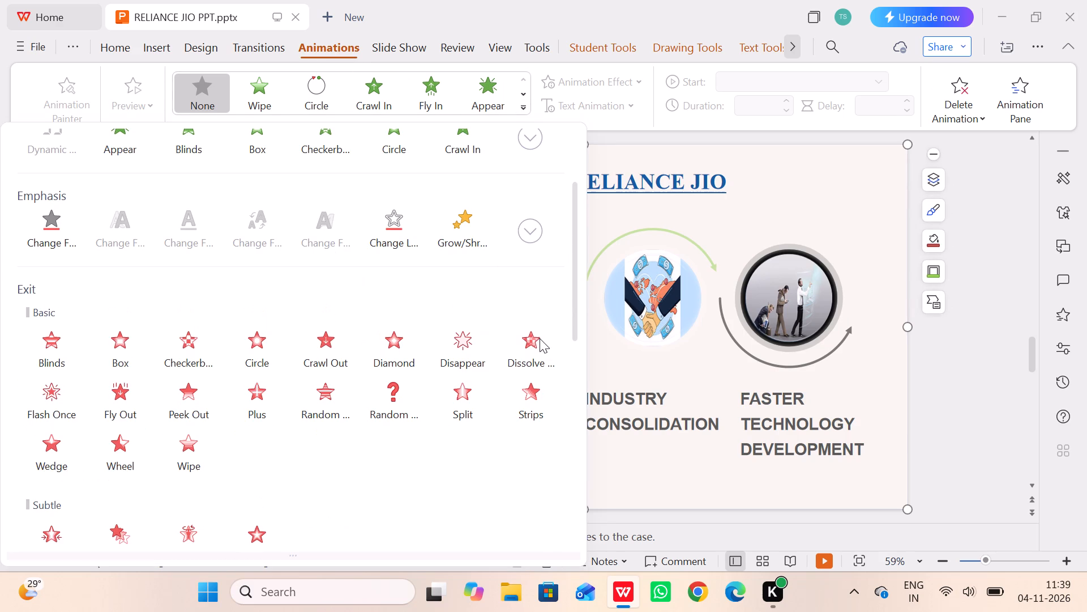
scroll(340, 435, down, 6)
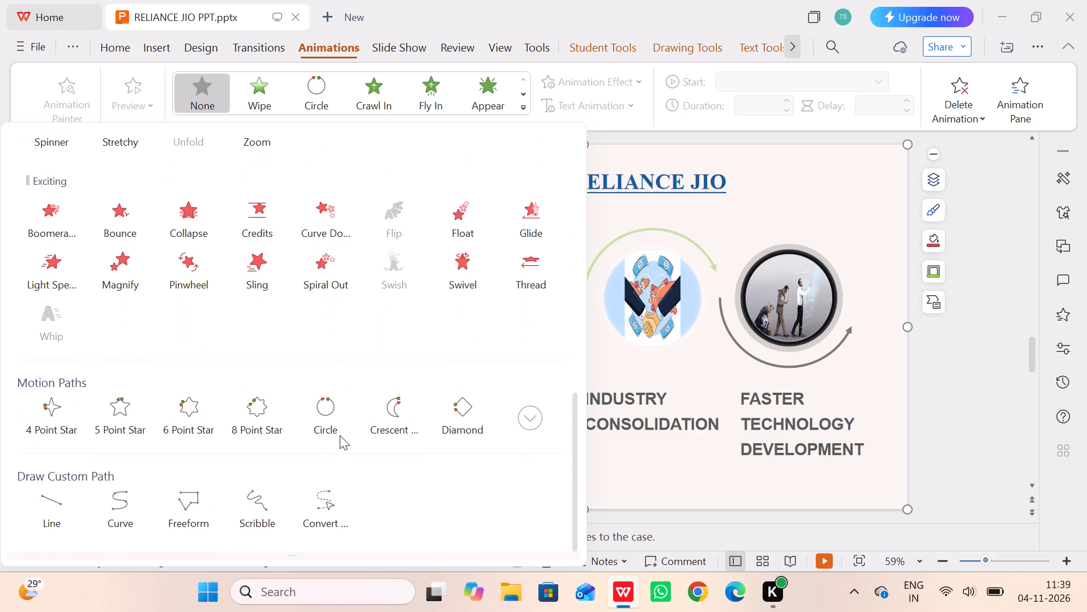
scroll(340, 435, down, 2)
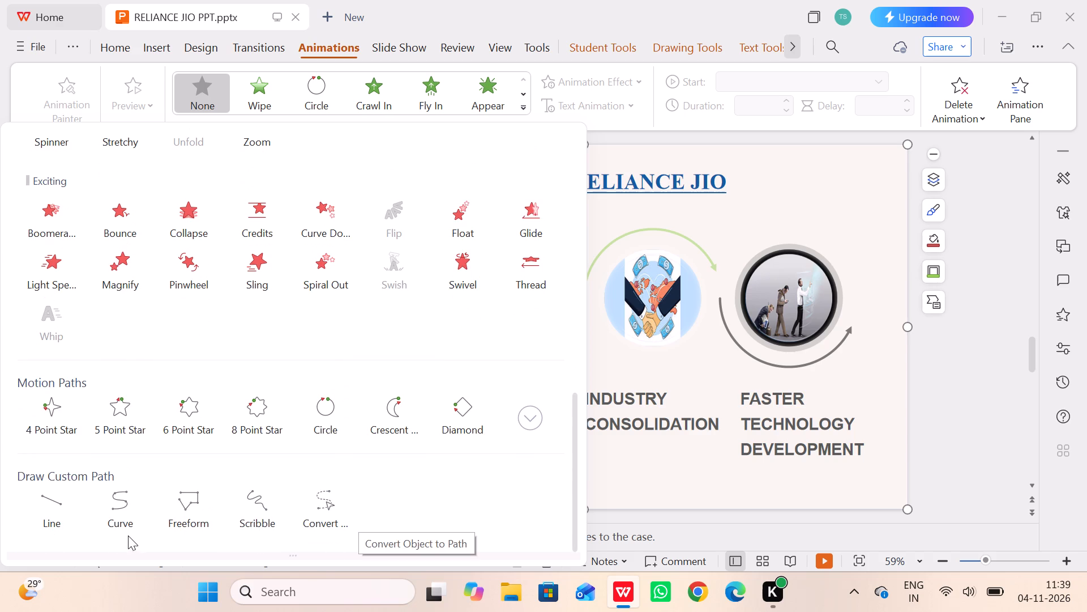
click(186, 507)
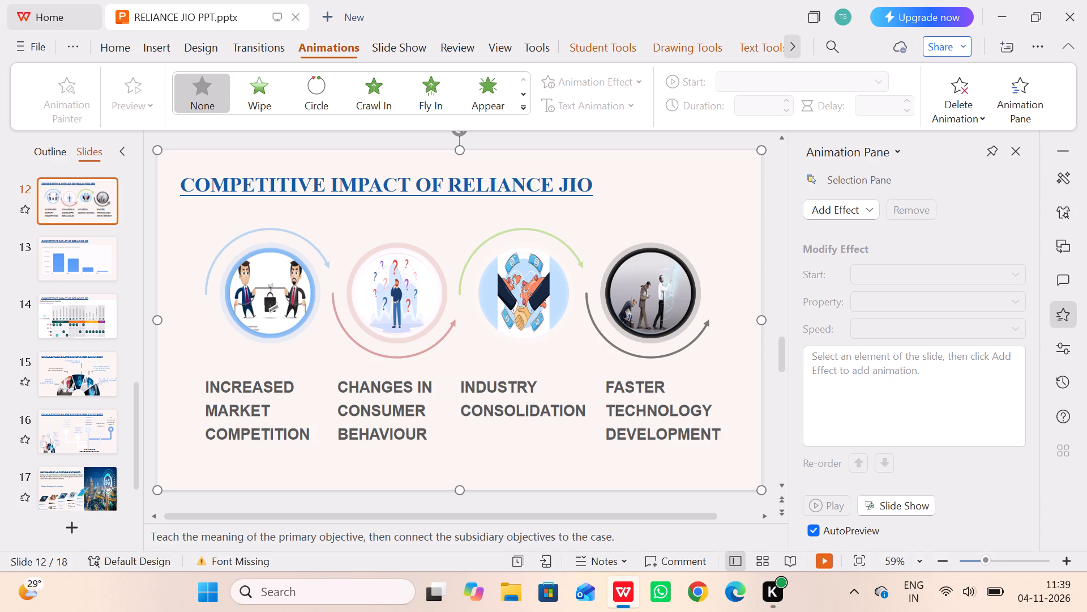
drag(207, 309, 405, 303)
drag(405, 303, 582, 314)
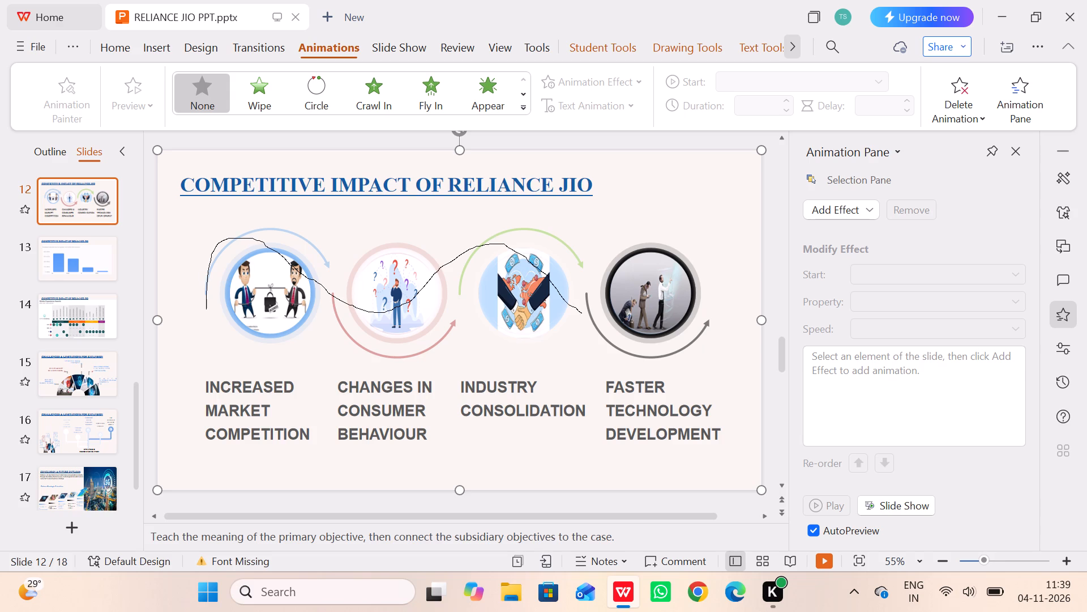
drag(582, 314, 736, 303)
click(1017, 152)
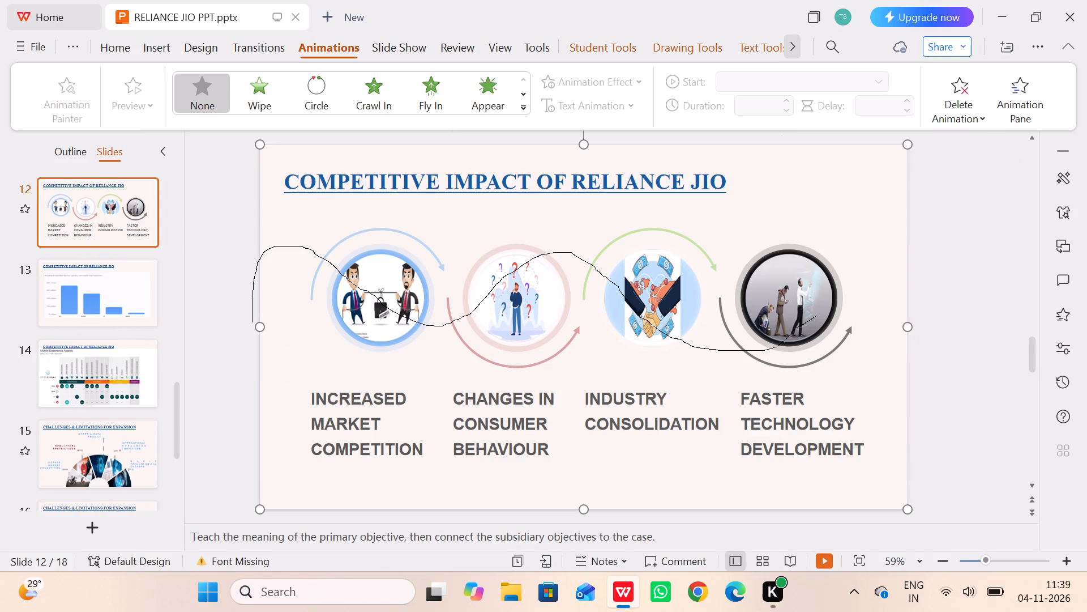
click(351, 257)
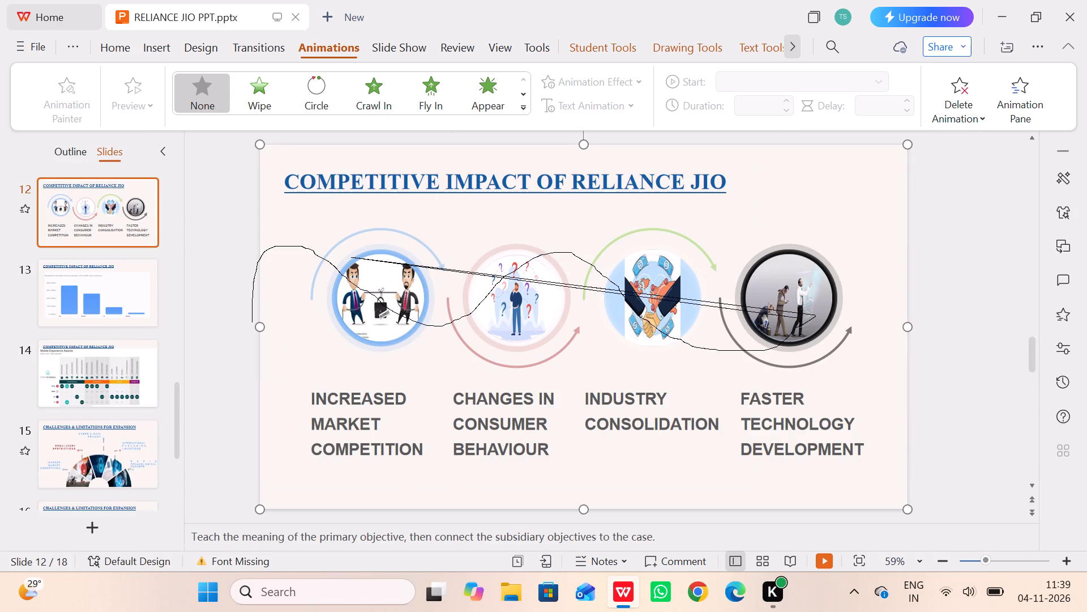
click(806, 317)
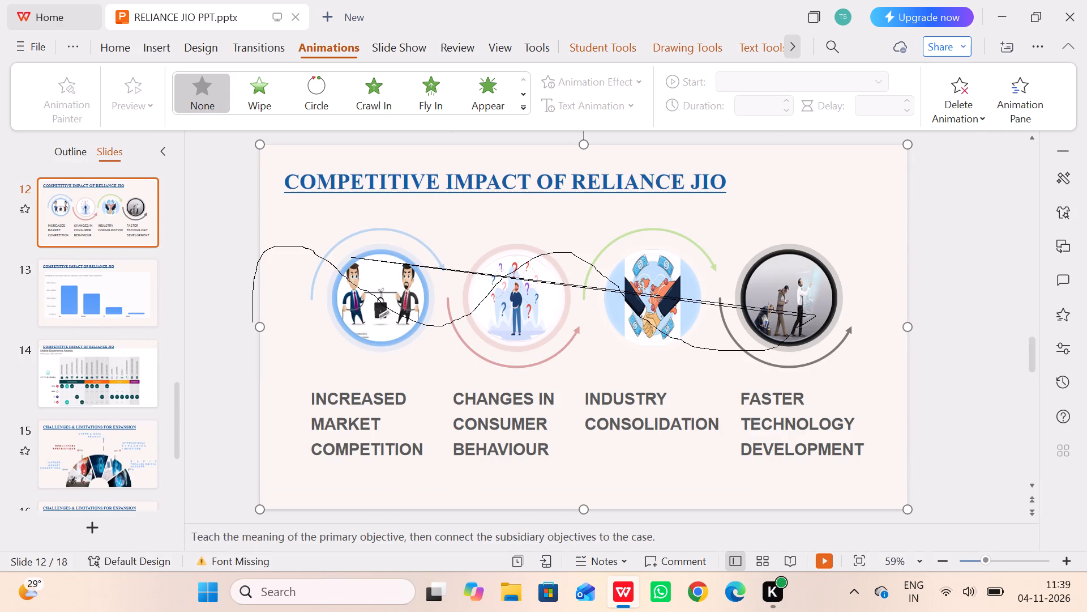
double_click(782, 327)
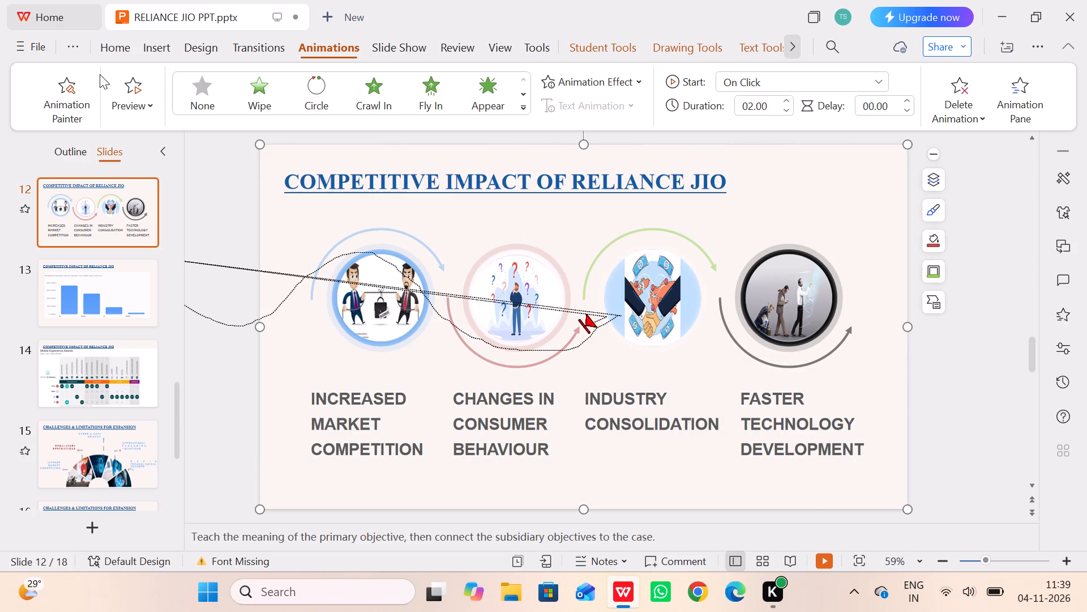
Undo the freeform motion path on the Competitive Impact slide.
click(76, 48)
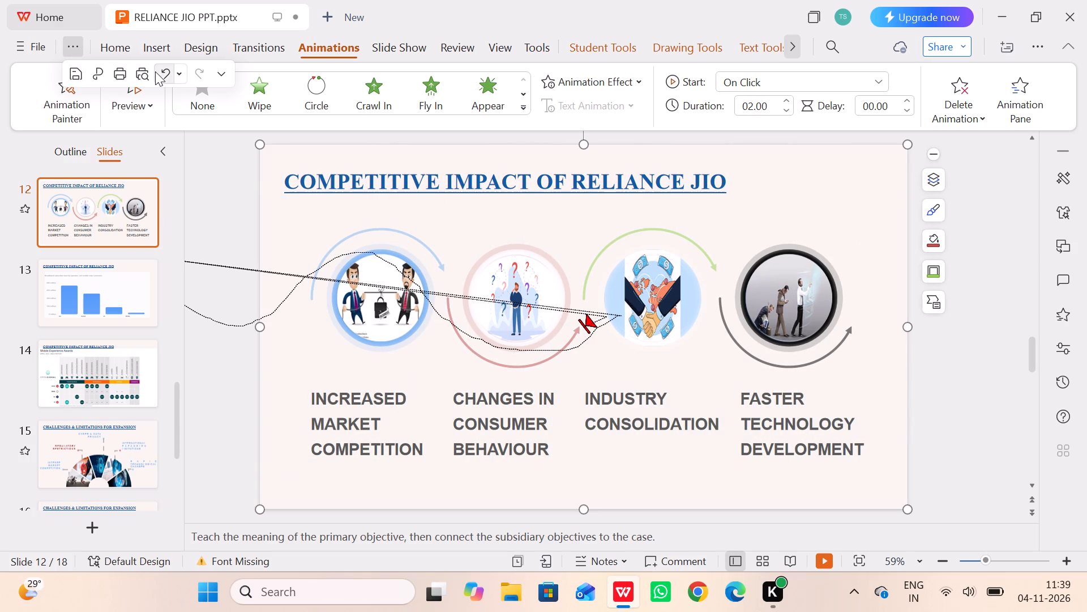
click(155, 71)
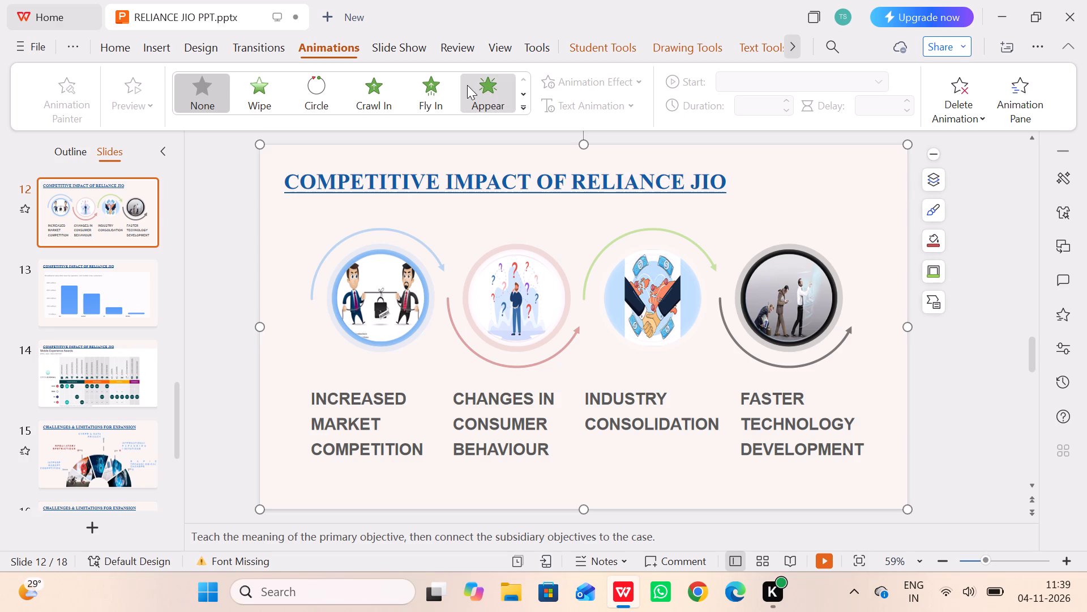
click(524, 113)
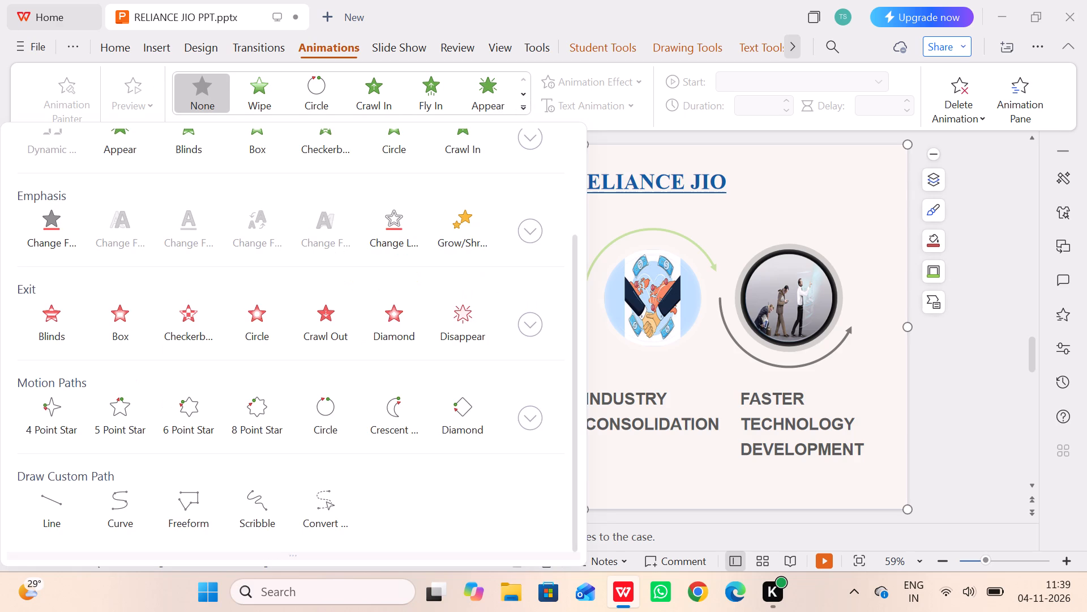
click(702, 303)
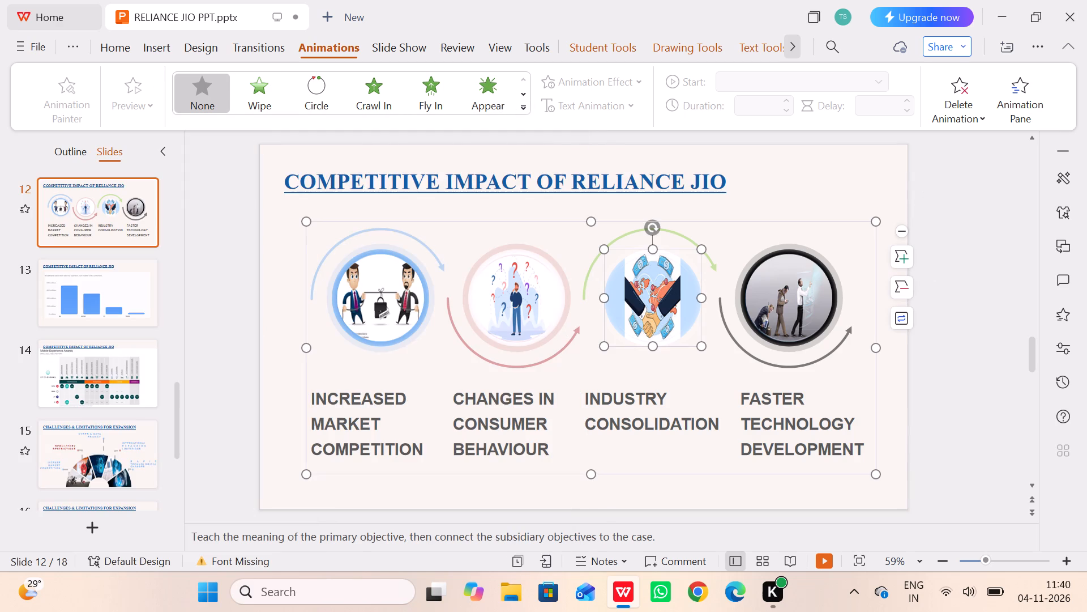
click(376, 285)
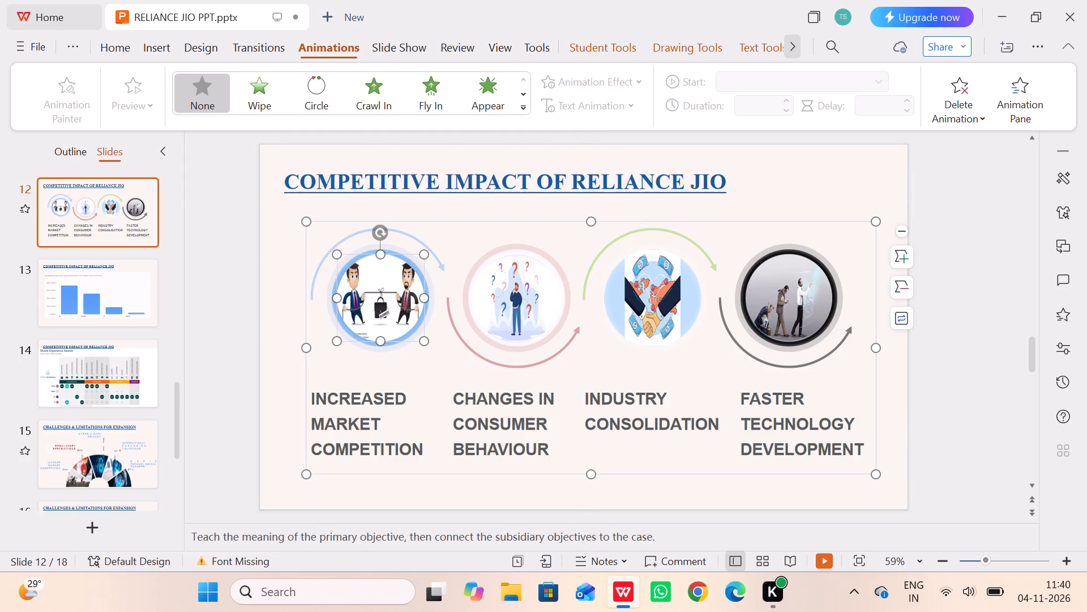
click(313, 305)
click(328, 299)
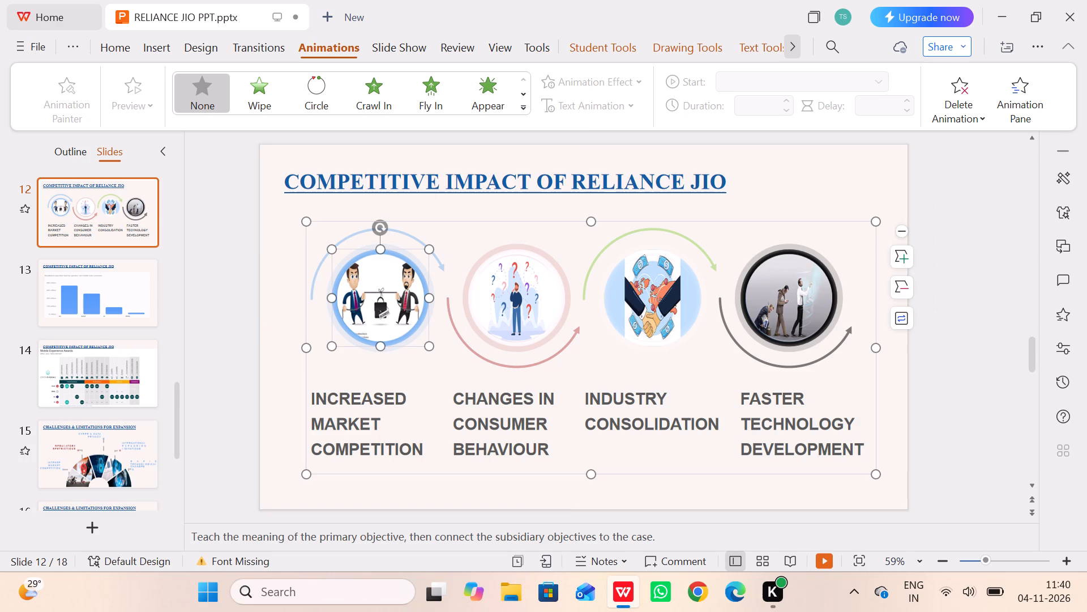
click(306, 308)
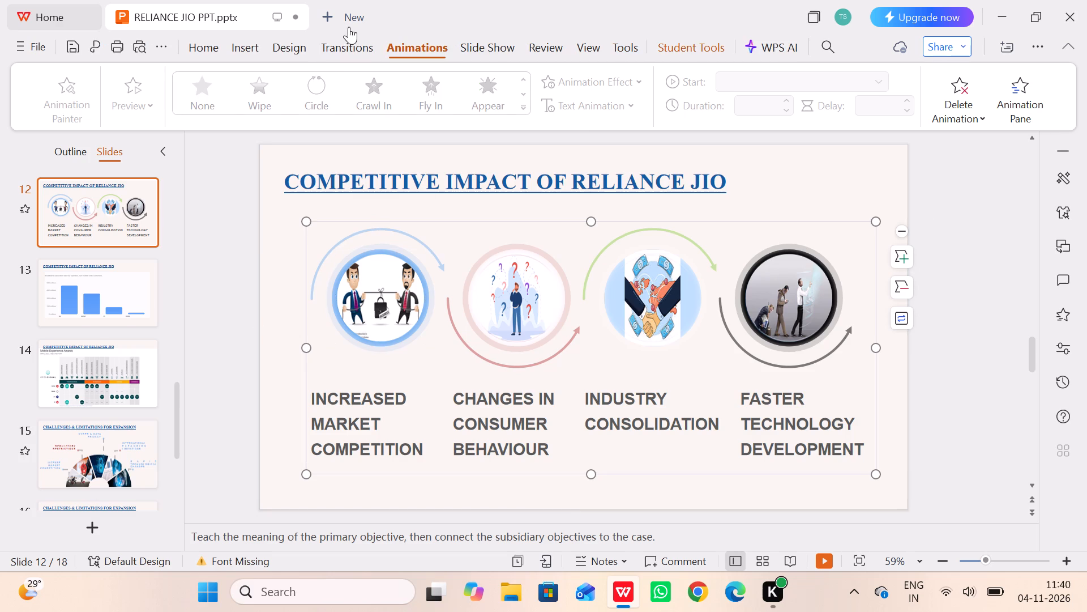
Check the transition settings of the four-circle Competitive Impact slide and view it full screen as a slide show.
click(346, 39)
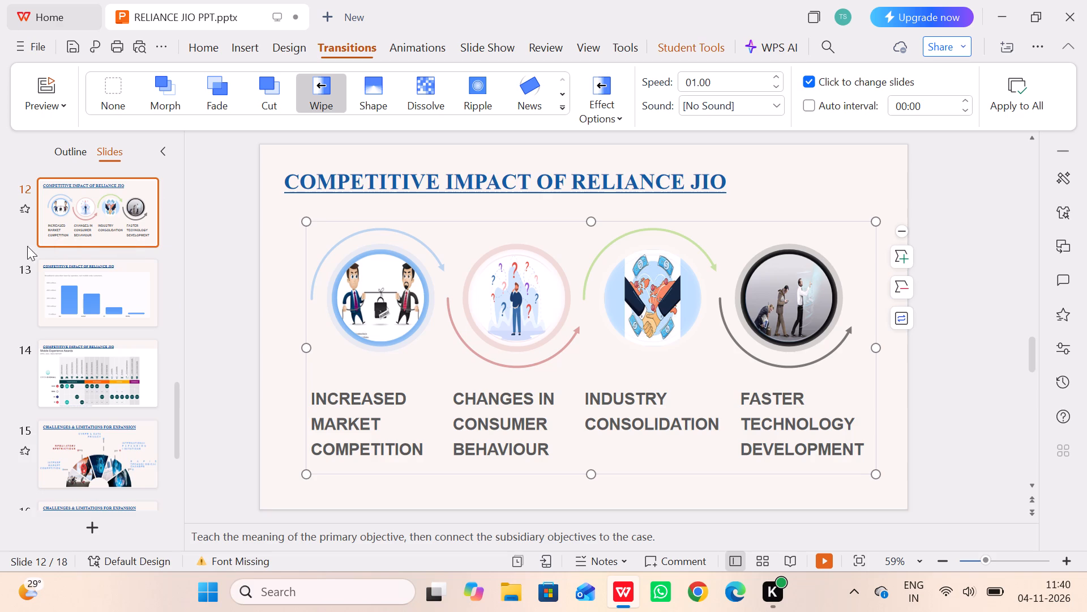
double_click(98, 225)
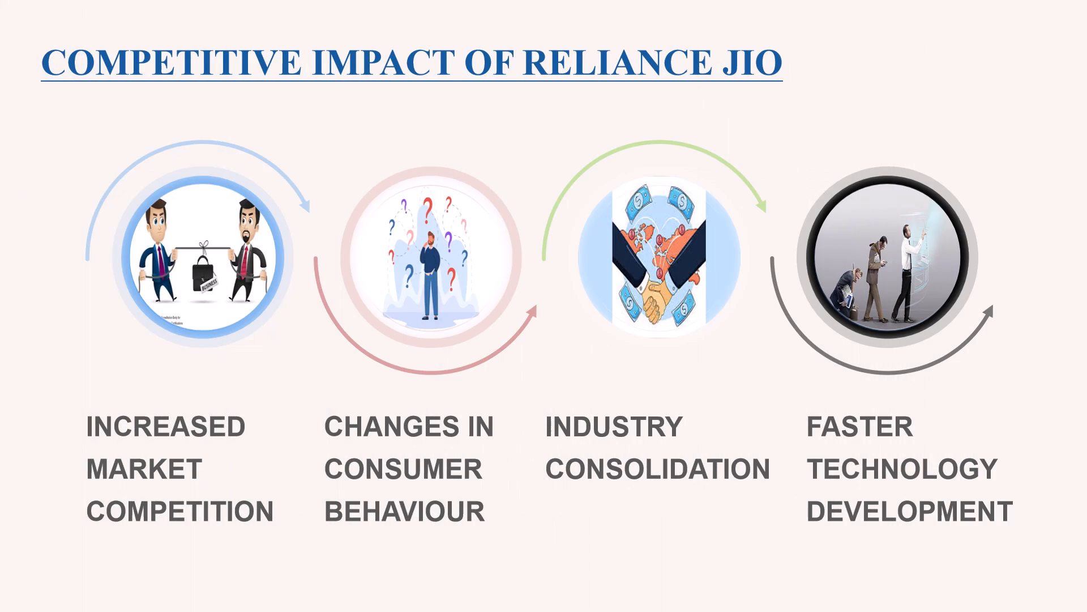
Exit the Competitive Impact slide show and play the Conclusion & Future Outlook slide full screen.
key(Escape)
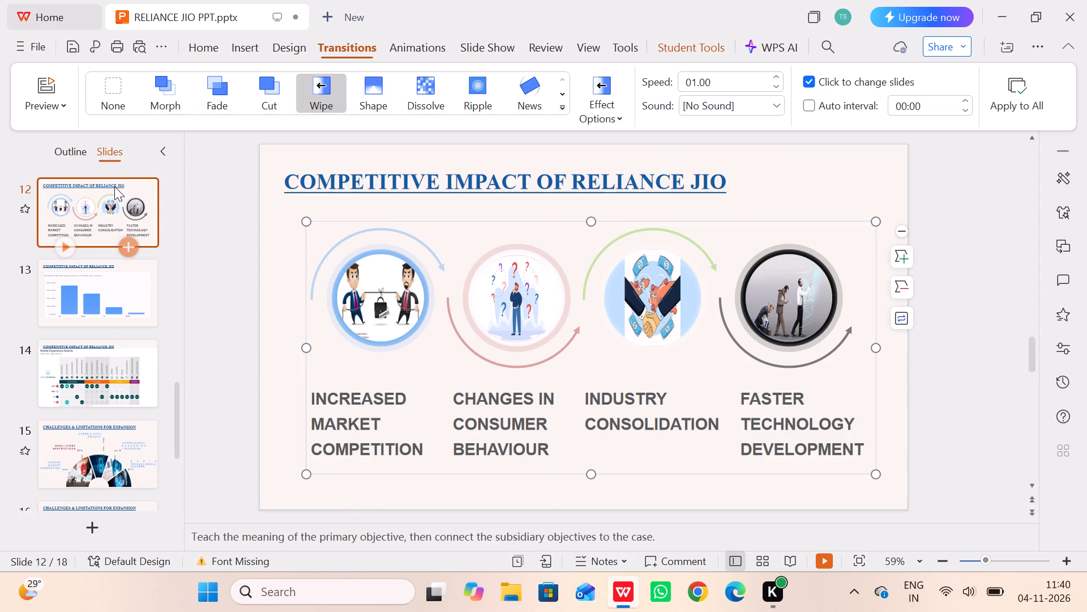
scroll(102, 447, down, 1)
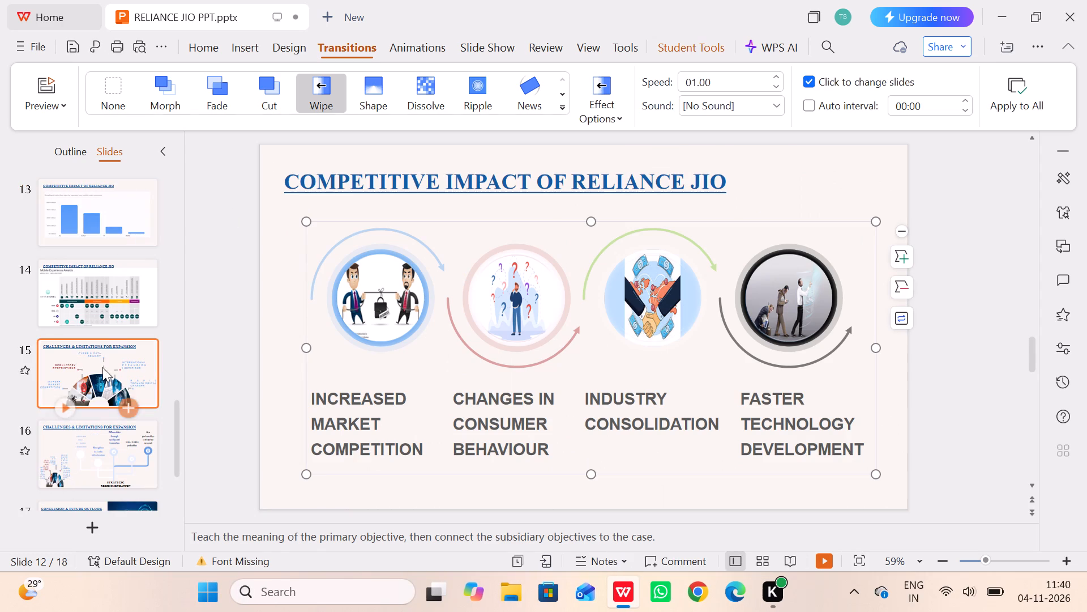
scroll(84, 427, down, 1)
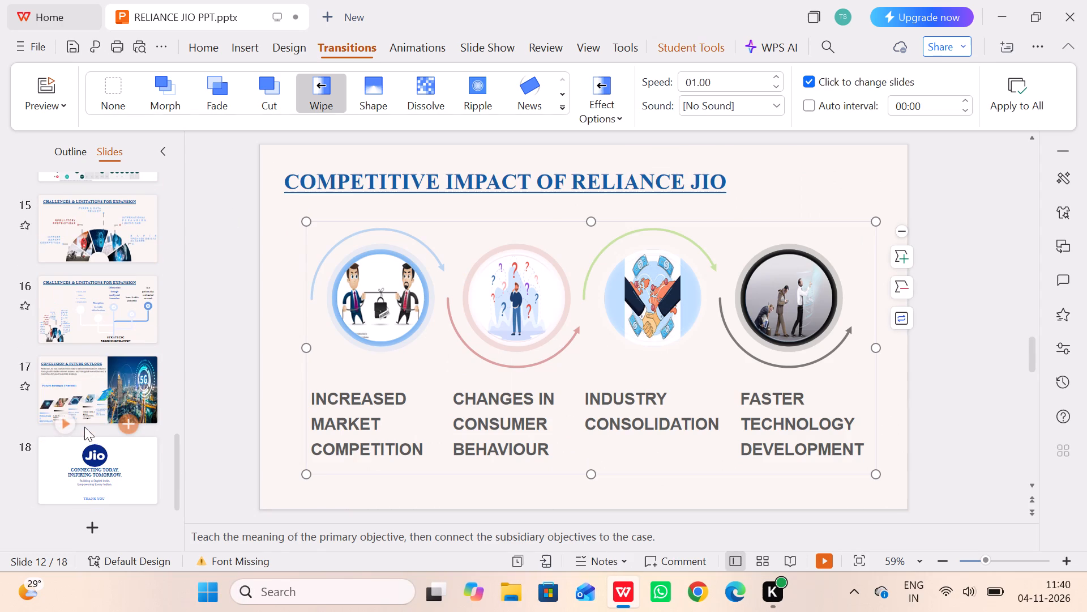
scroll(84, 427, down, 1)
double_click(84, 409)
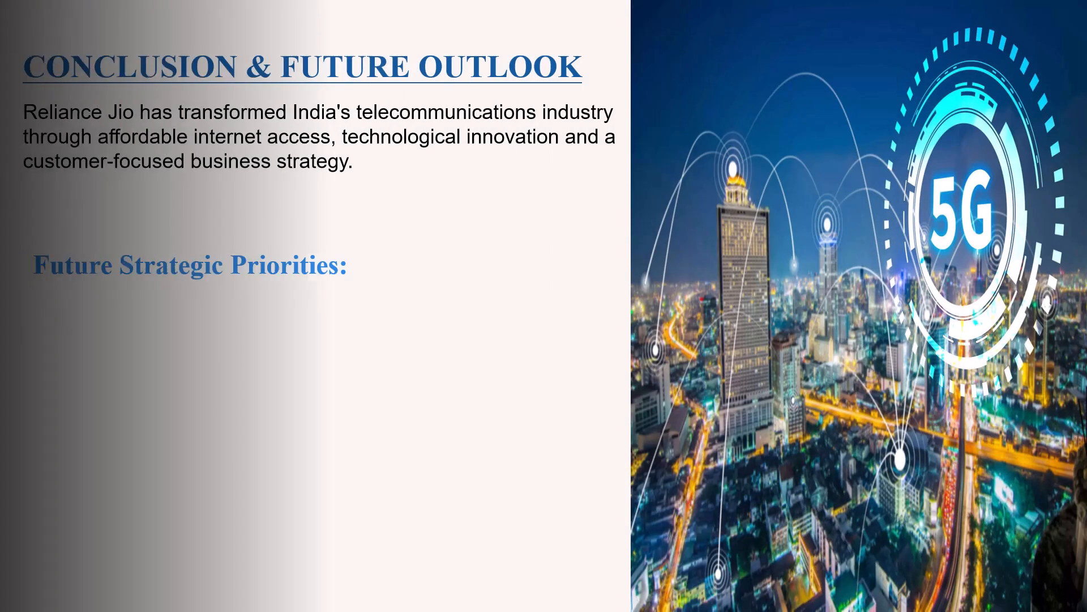
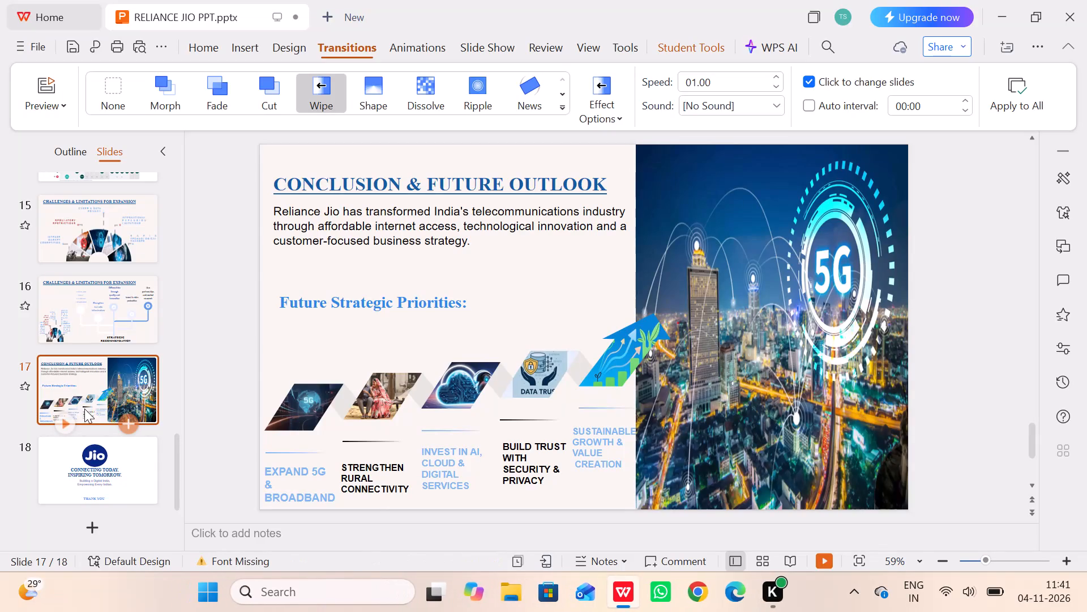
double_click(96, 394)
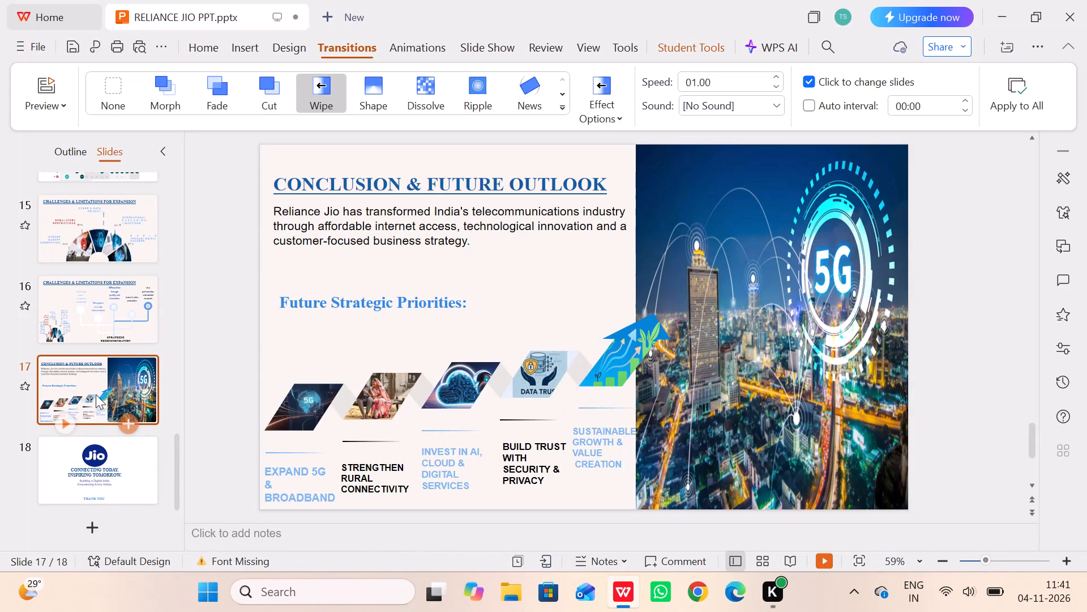